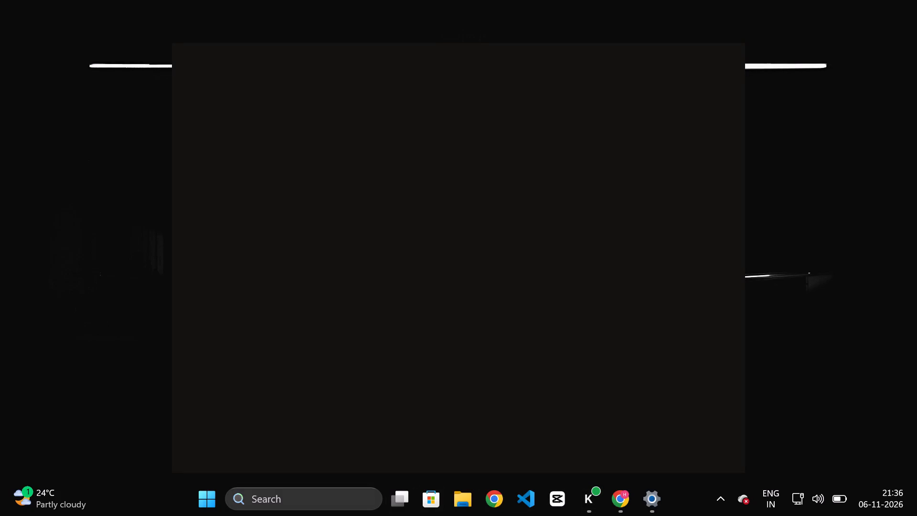
Open the Windows Start menu from the desktop.
left_click(214, 502)
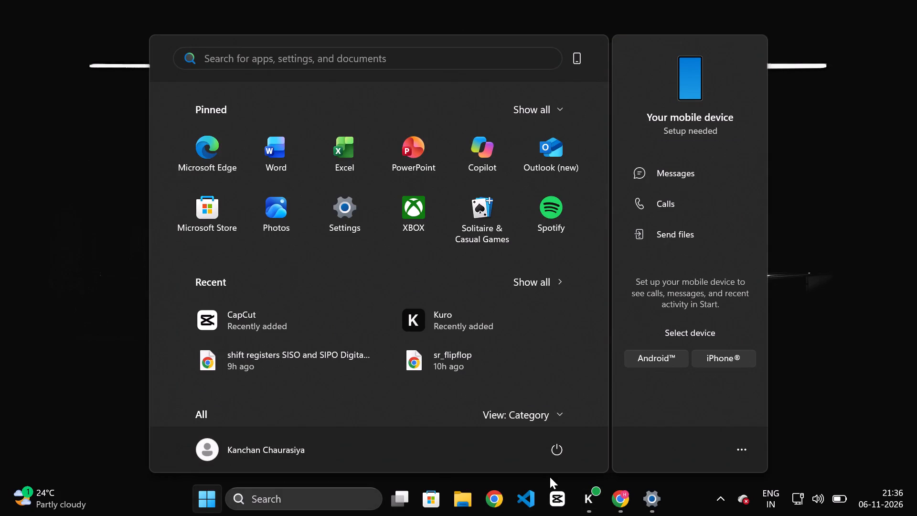
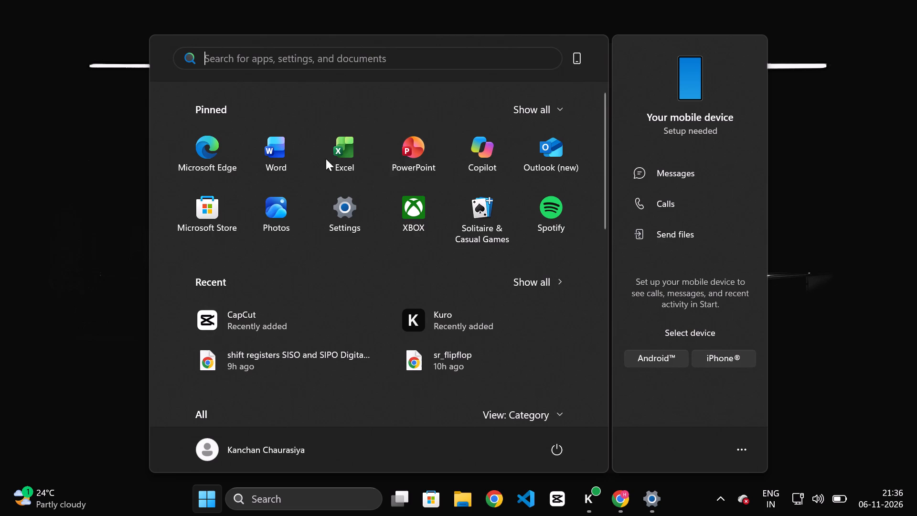
Search the installed apps for Proton VPN and launch it.
left_click(428, 52)
key("r")
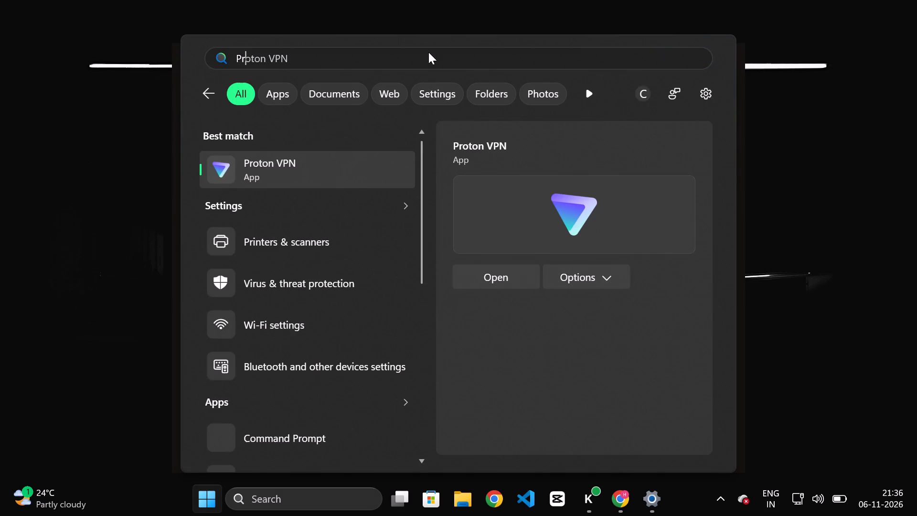
key("Right")
key("Return")
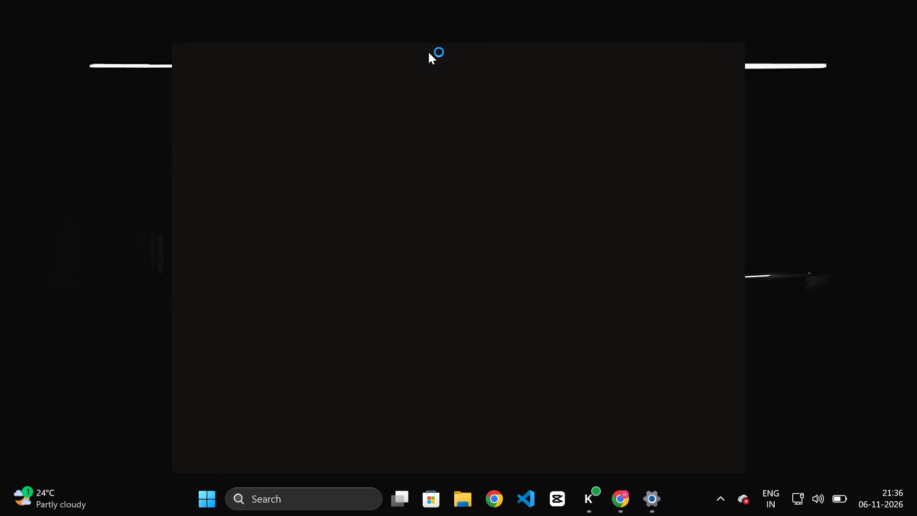
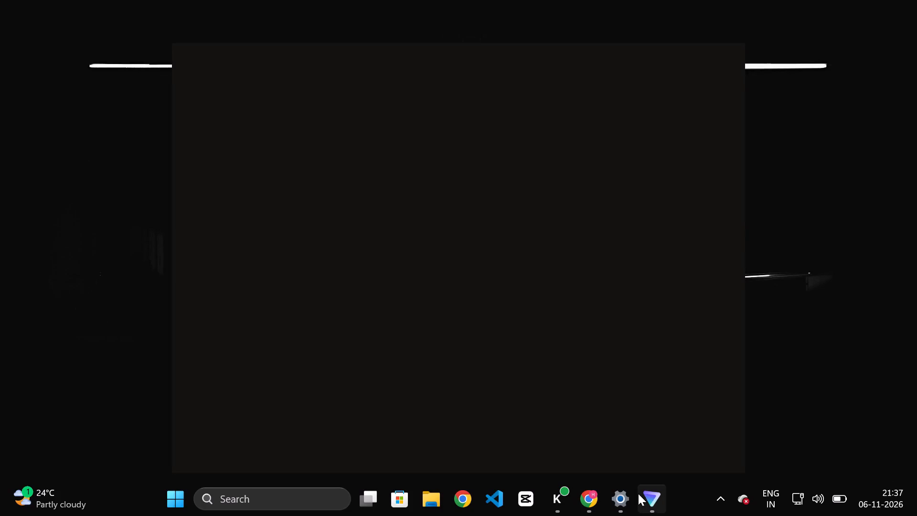
Launch the CapCut video editor.
left_click(521, 496)
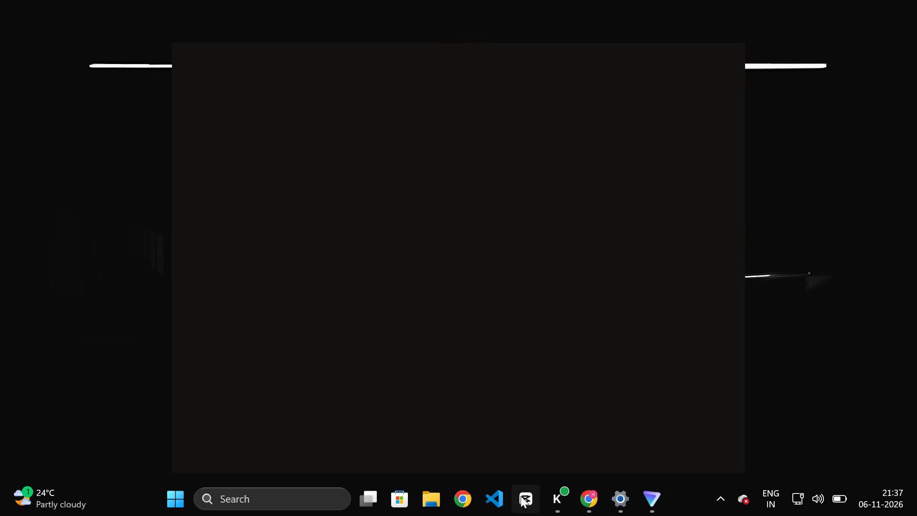
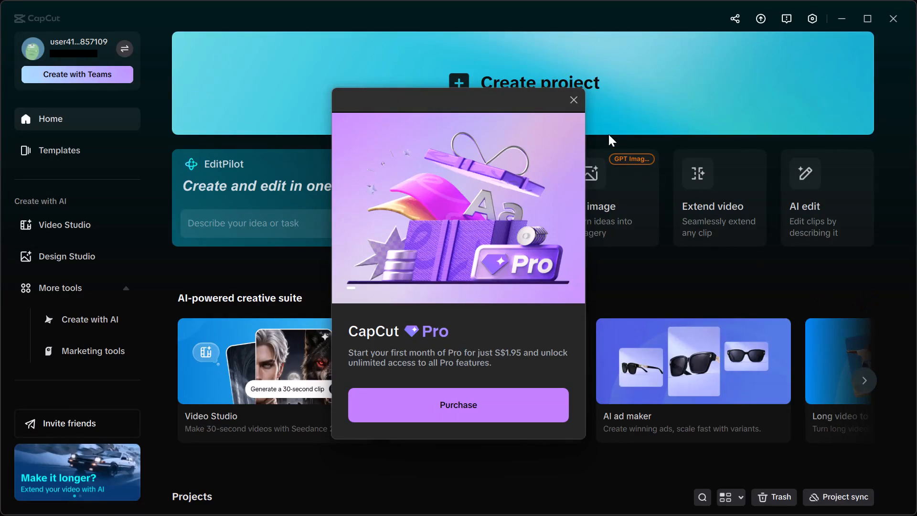
Dismiss the CapCut Pro purchase offer covering the home page.
left_click(578, 101)
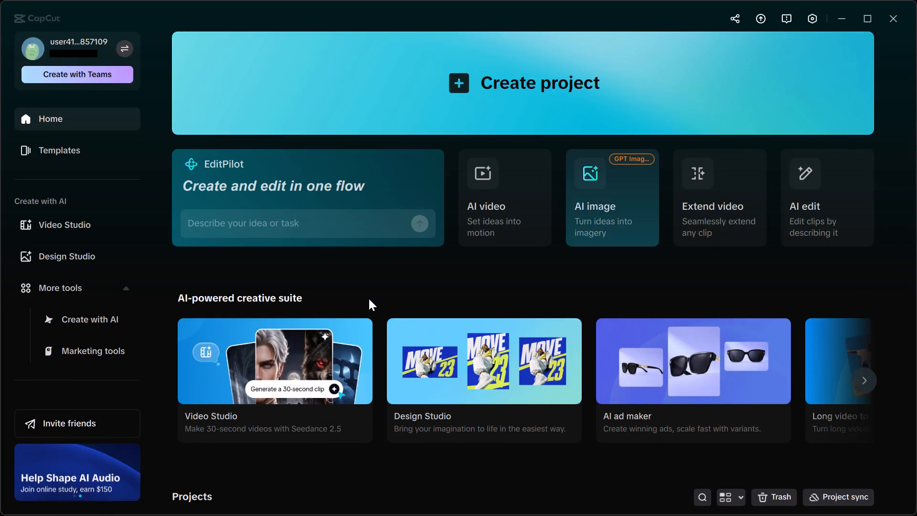
Look through the existing projects in the Projects section of the home page.
scroll(369, 299, "down", 5)
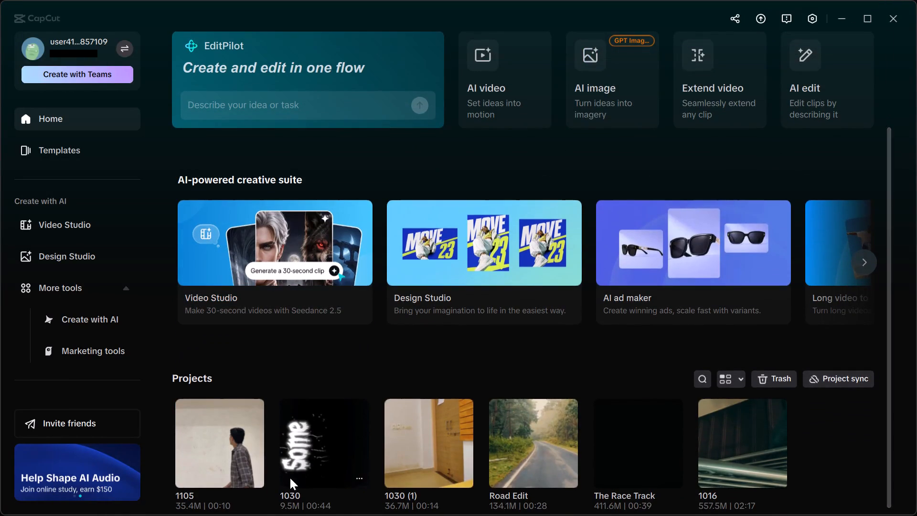
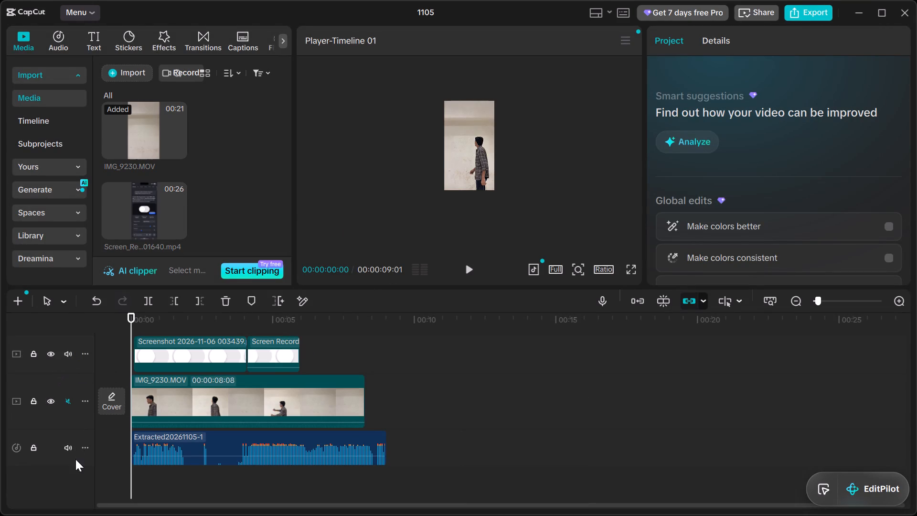
Mute the extracted audio track in the timeline.
left_click(70, 447)
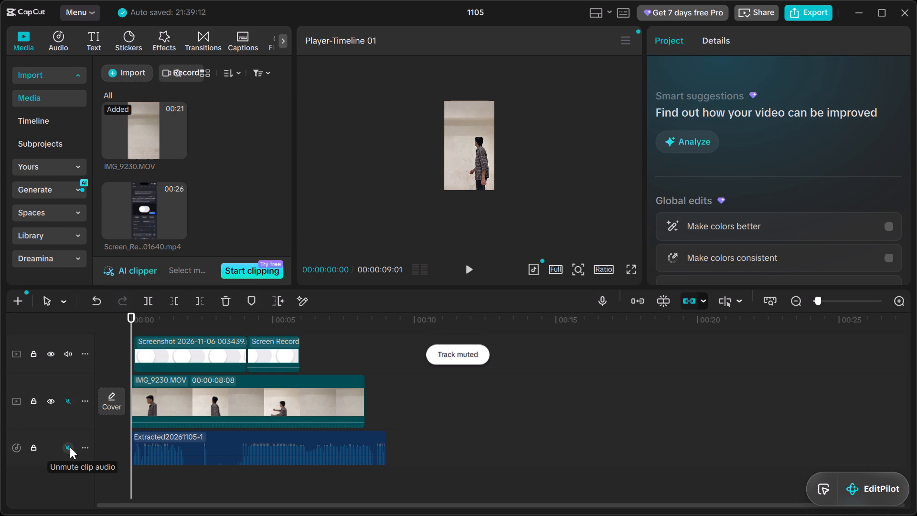
Trim the start of the Screen Recording overlay clip and move it back against the end of the screenshot clip.
key("space")
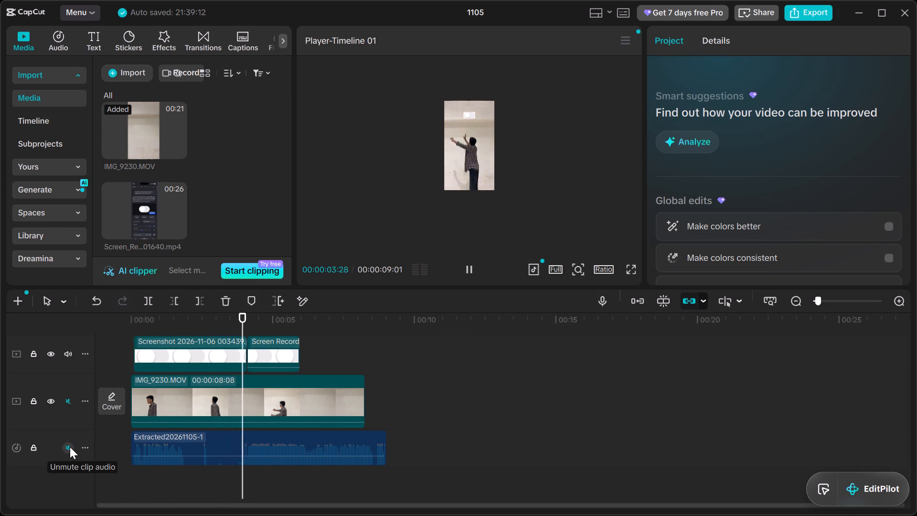
key("space")
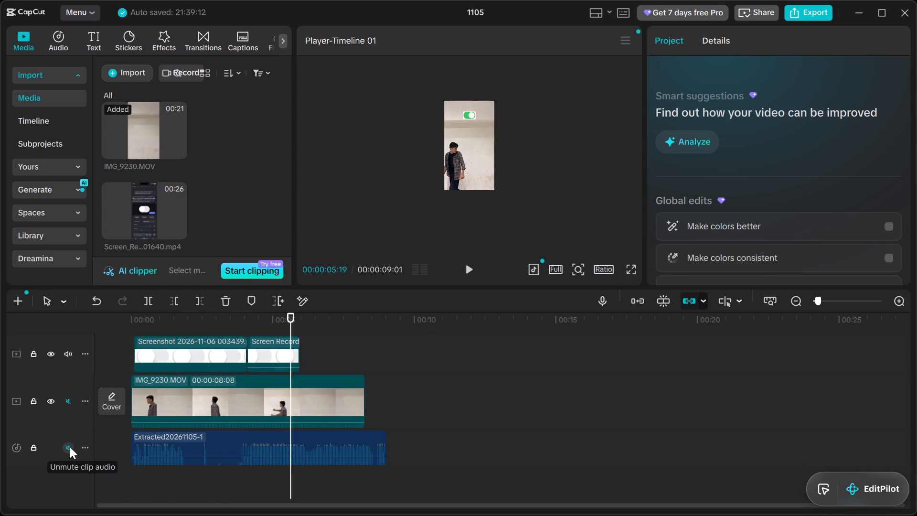
left_click(276, 357)
left_click_drag(246, 352, 266, 356)
left_click_drag(280, 353, 265, 355)
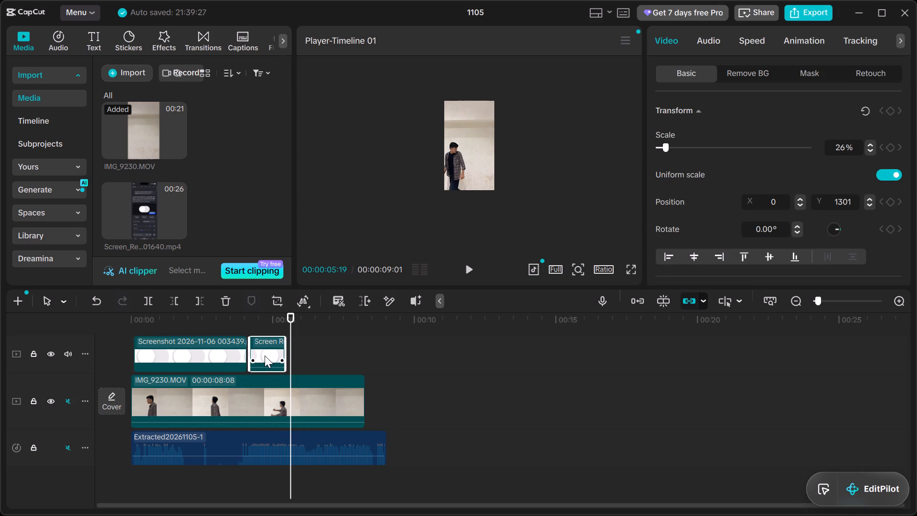
left_click(248, 354)
Extend the start of the screenshot overlay clip to the very beginning of the timeline.
double_click(121, 353)
key("space")
key("space")
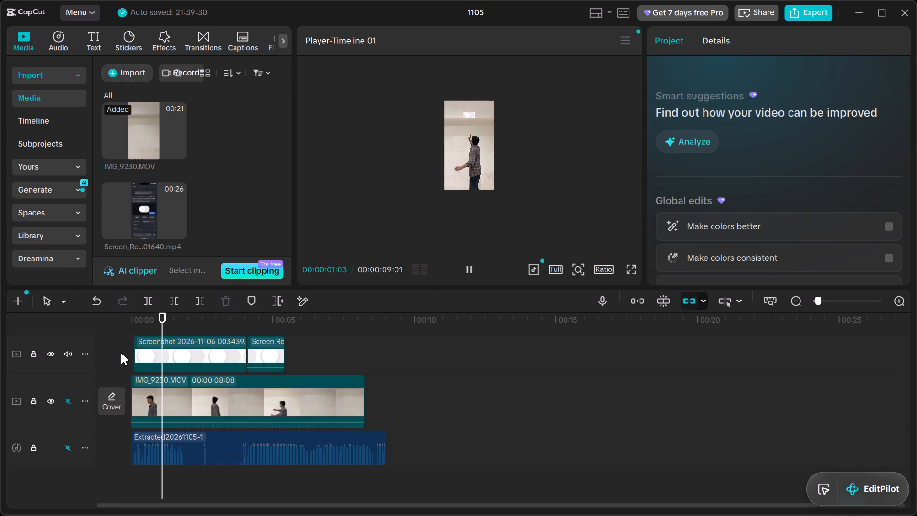
left_click(162, 358)
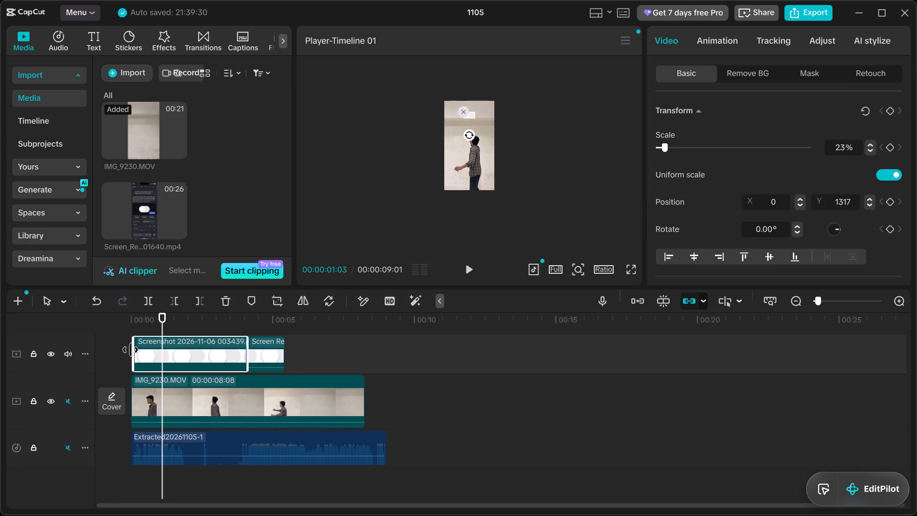
left_click_drag(131, 350, 125, 350)
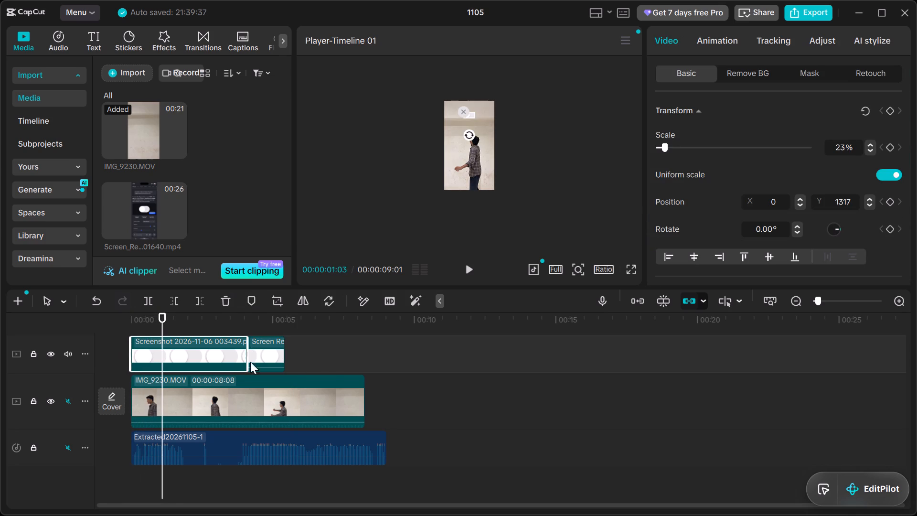
Delete the part of the Screen Recording clip before 00:00:04:15 and move the rest against the end of the screenshot clip.
scroll(329, 368, "up", 16, "ctrl")
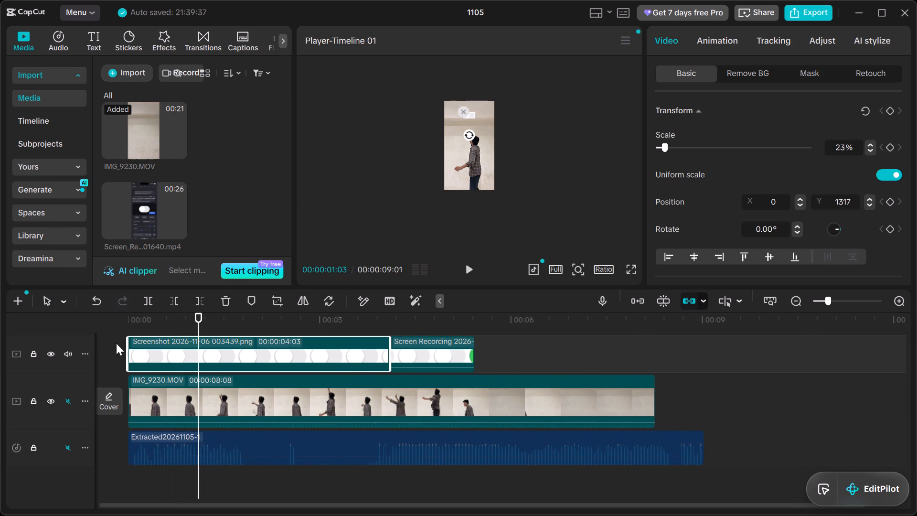
double_click(110, 342)
key("space")
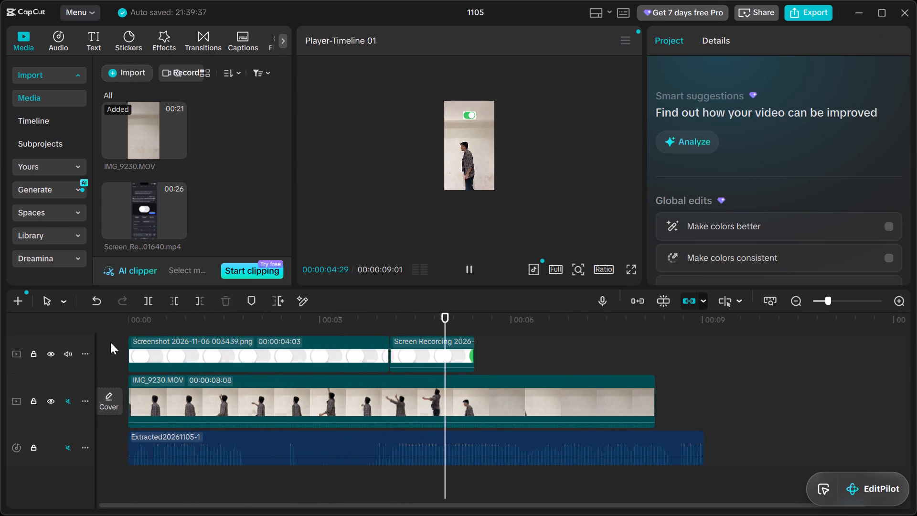
key("space")
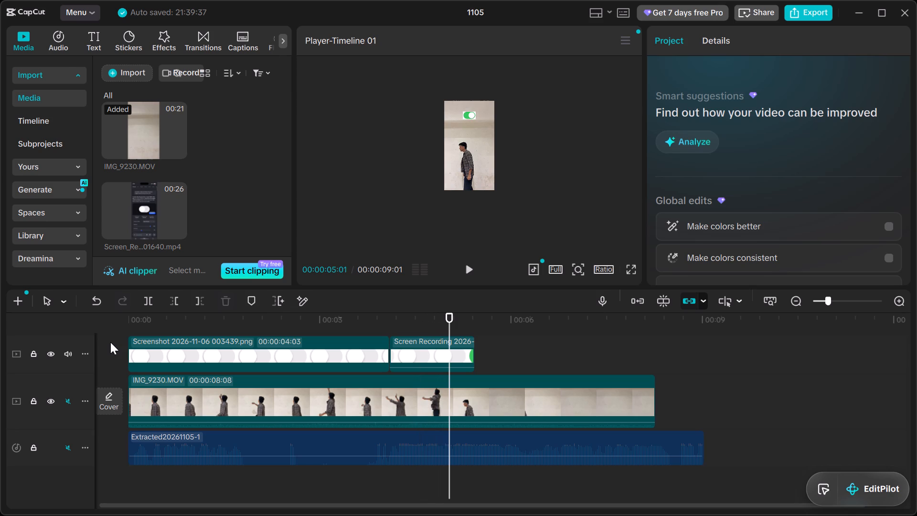
left_click(422, 353)
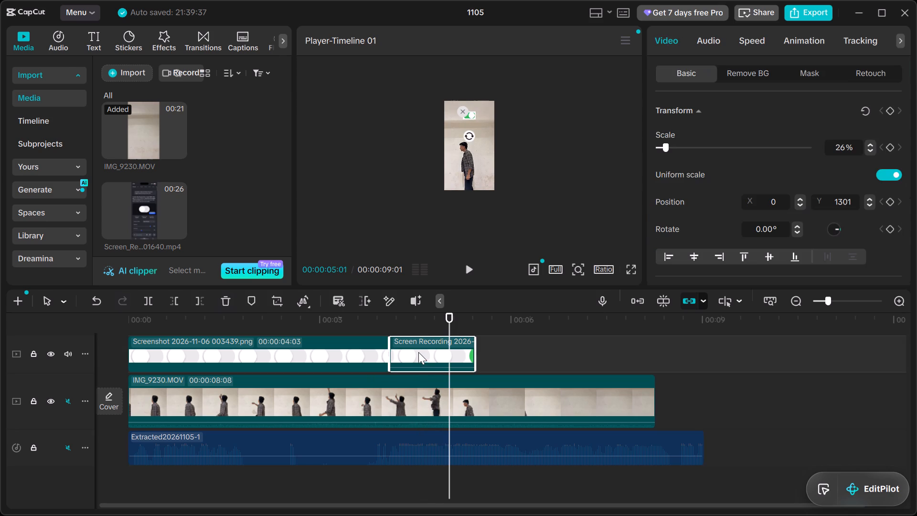
double_click(415, 329)
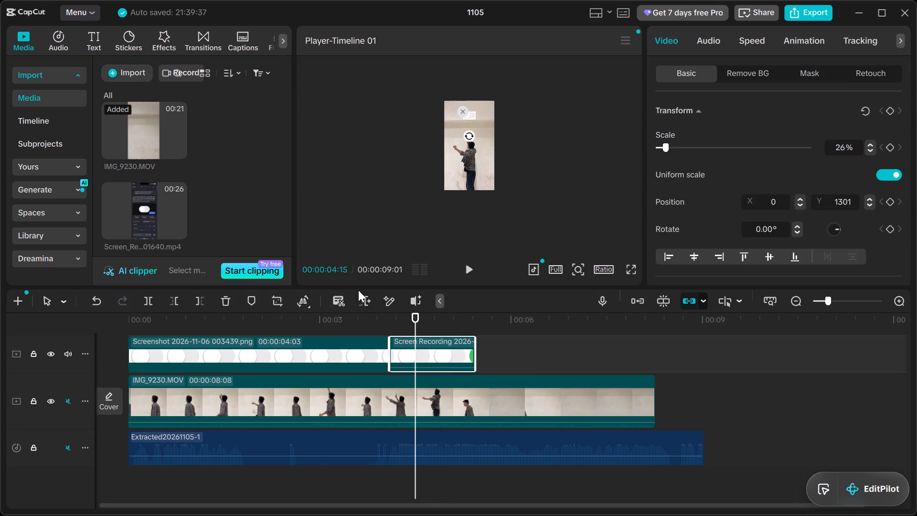
left_click(173, 301)
left_click_drag(442, 355, 415, 356)
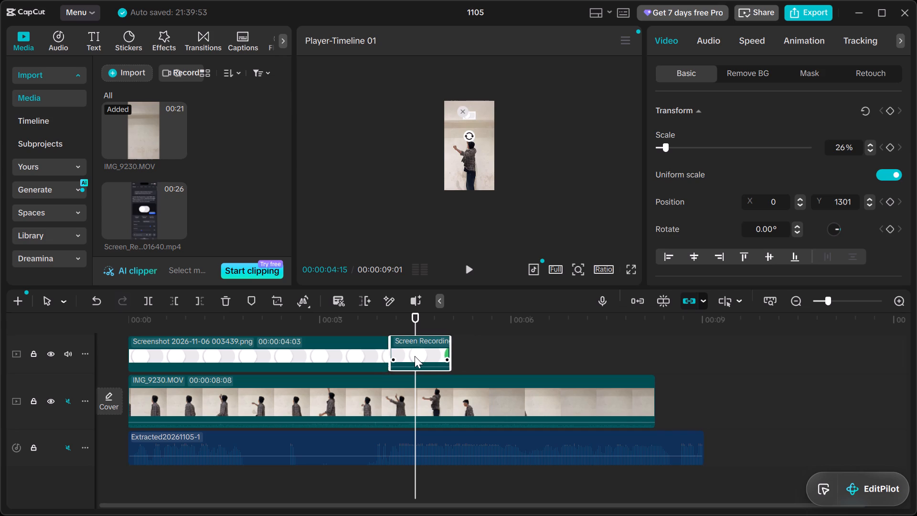
left_click_drag(415, 356, 416, 357)
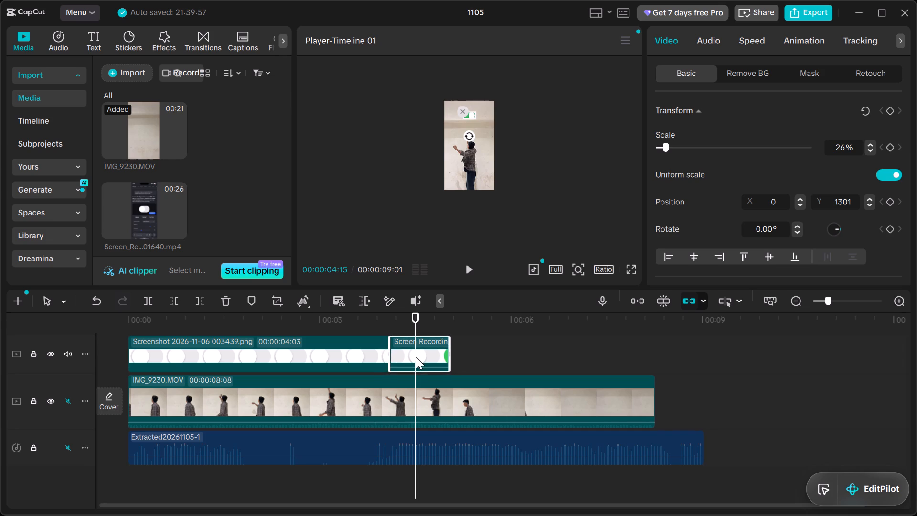
Play the timeline from the beginning to check the adjusted overlay clips.
double_click(108, 355)
key("space")
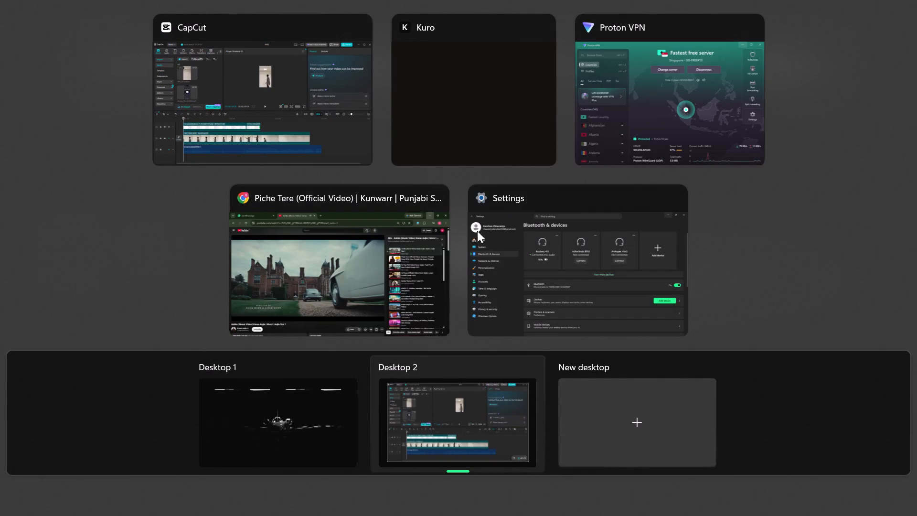
Switch to Chrome and play the JAAN-E-JAAN (Official Video) from the YouTube recommendations.
left_click(402, 273)
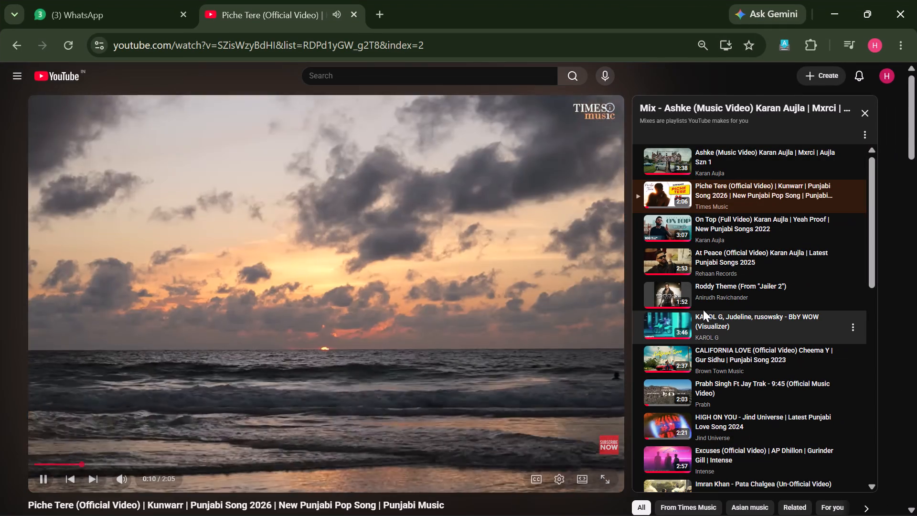
scroll(302, 386, "down", 5)
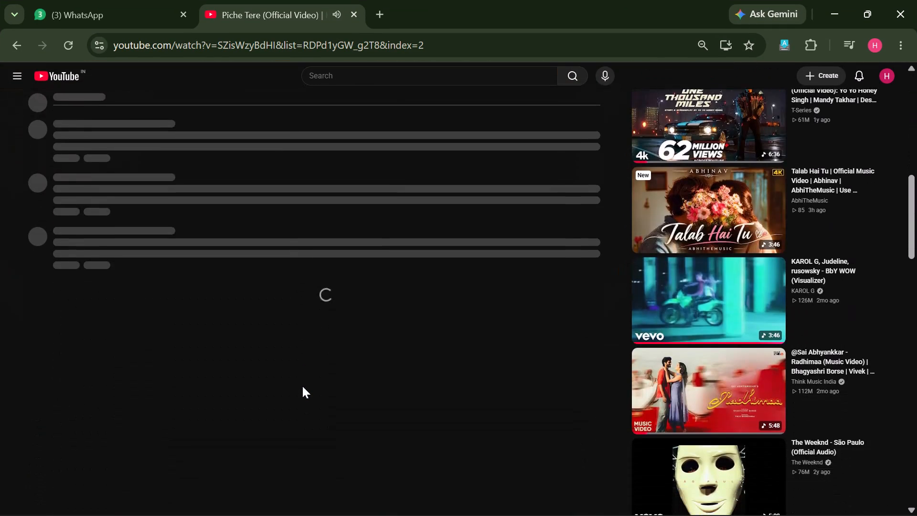
scroll(624, 190, "down", 2)
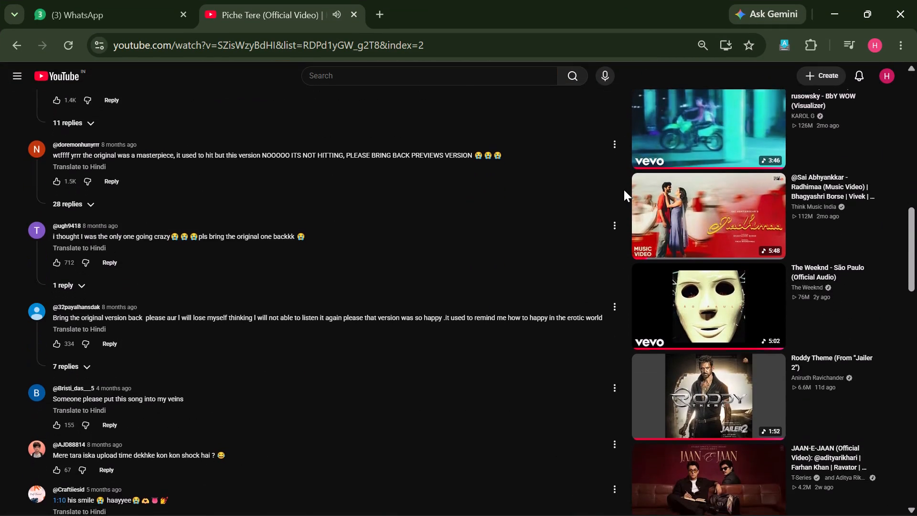
scroll(624, 190, "down", 3)
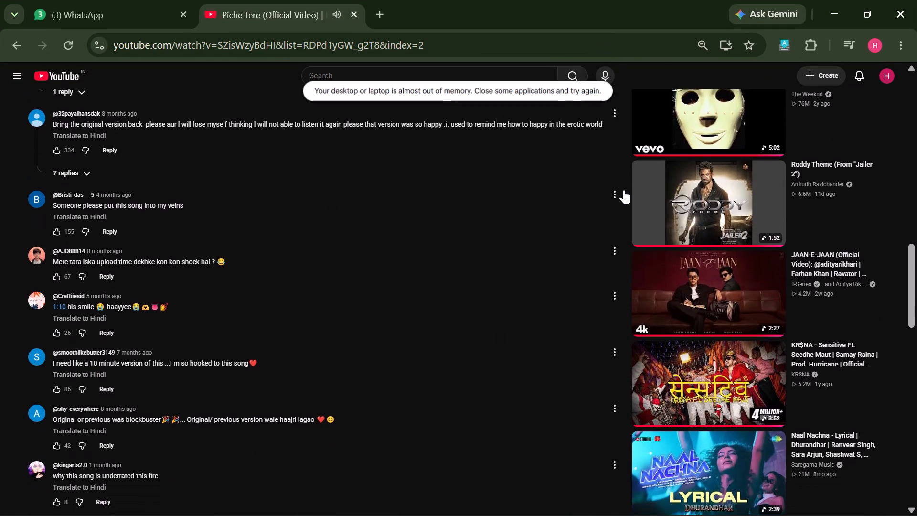
scroll(624, 190, "down", 1)
left_click(678, 255)
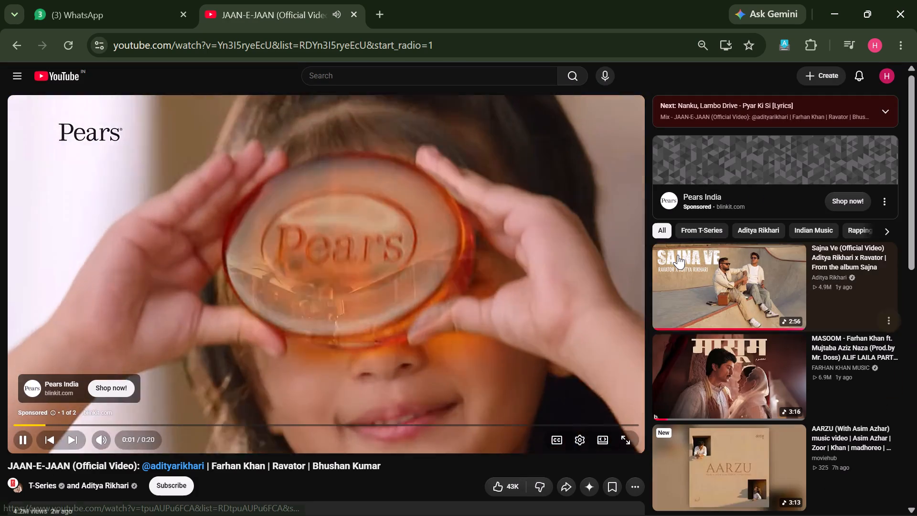
scroll(678, 255, "right", 10)
scroll(678, 255, "left", 20)
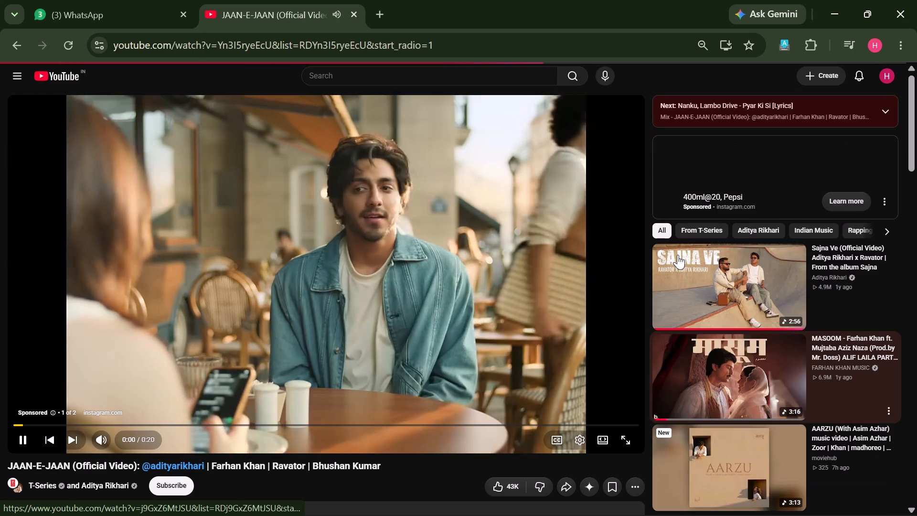
scroll(678, 255, "right", 10)
scroll(678, 255, "left", 17)
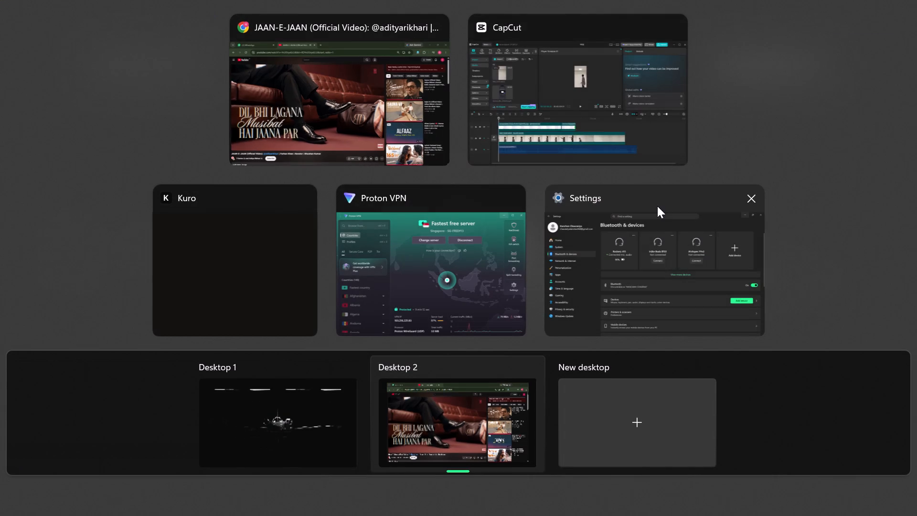
Switch back to CapCut and play the timeline from the beginning to review the overlay timing against the main clip.
left_click(586, 128)
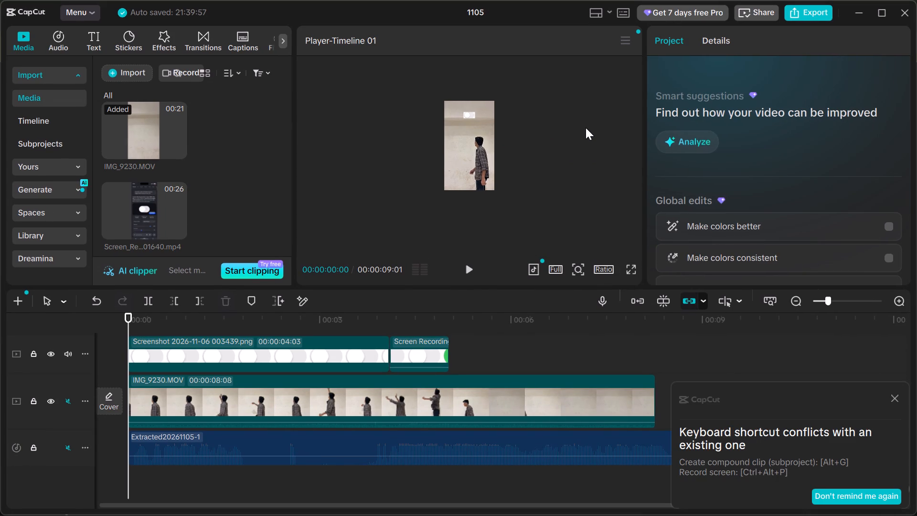
key("space")
key("space")
double_click(105, 358)
key("space")
key("space")
key("space")
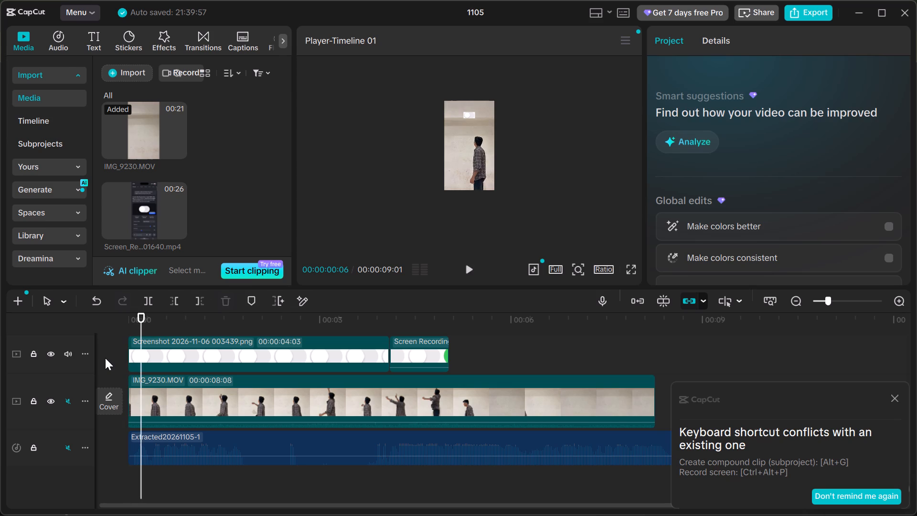
key("space")
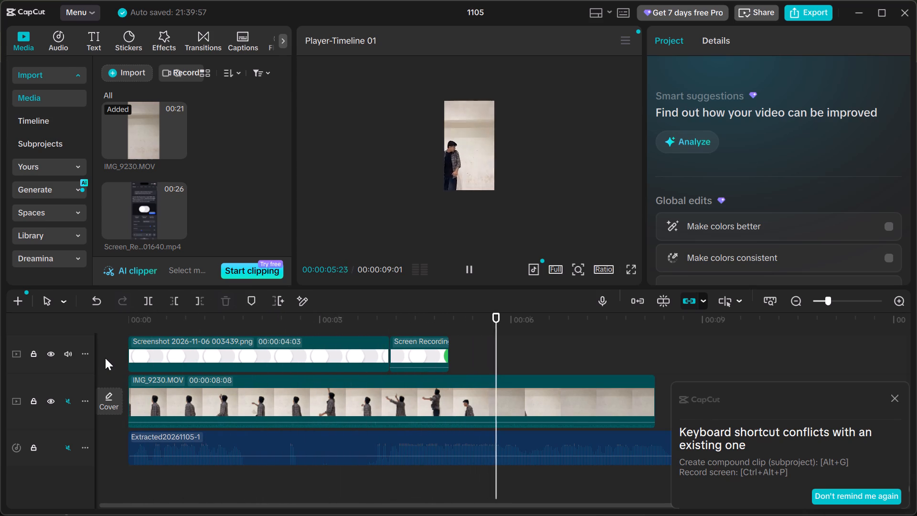
left_click(105, 358)
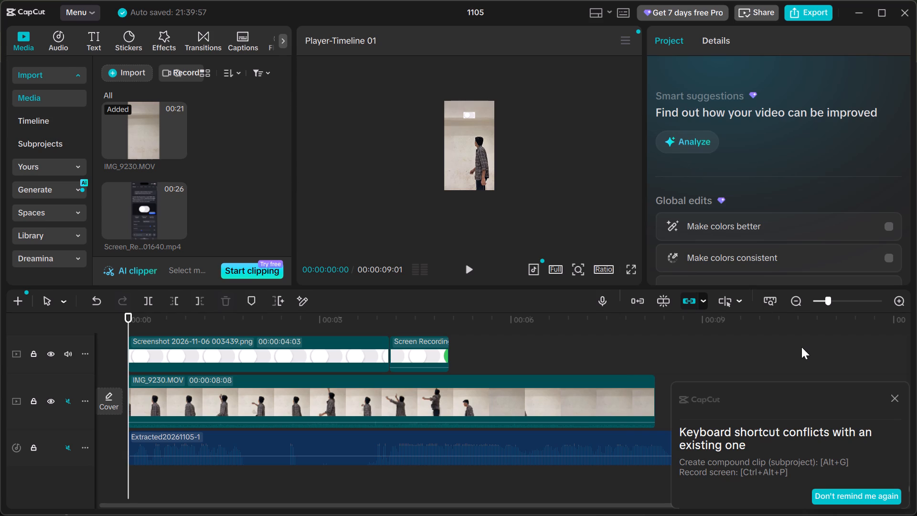
Dismiss the keyboard shortcut conflict notice.
left_click(896, 397)
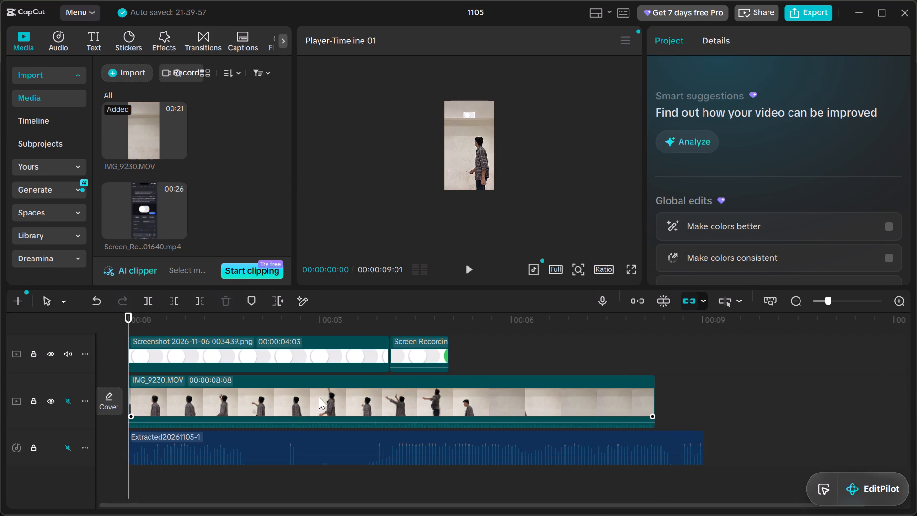
Enlarge the preview and examine the IMG_9230.MOV footage around 00:00:03, where the man raises his hand near the toggle overlay.
scroll(490, 344, "up", 1)
scroll(490, 344, "down", 1)
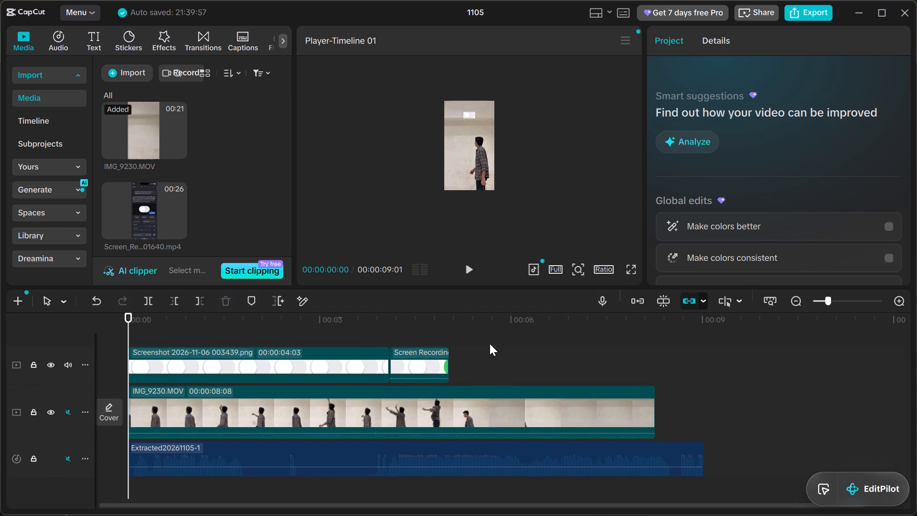
scroll(490, 344, "down", 1)
scroll(458, 120, "up", 4, "ctrl")
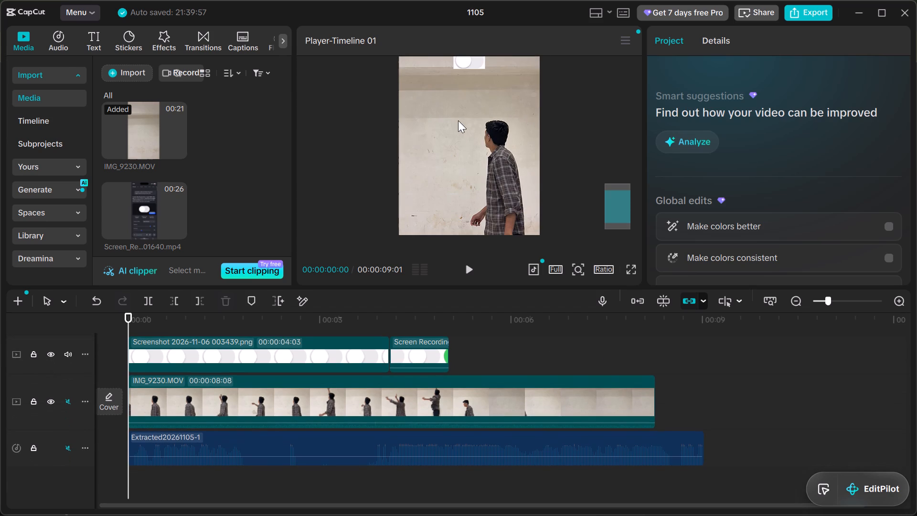
scroll(458, 120, "down", 6, "ctrl")
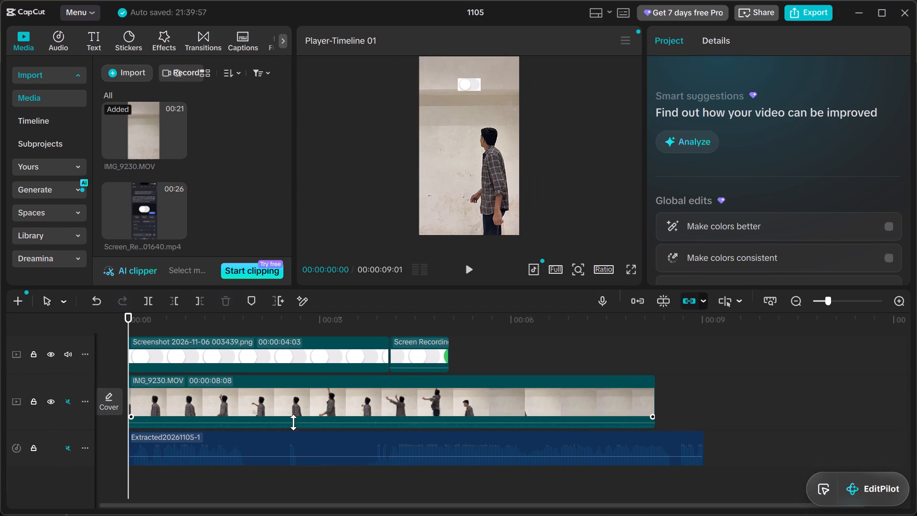
left_click(303, 407)
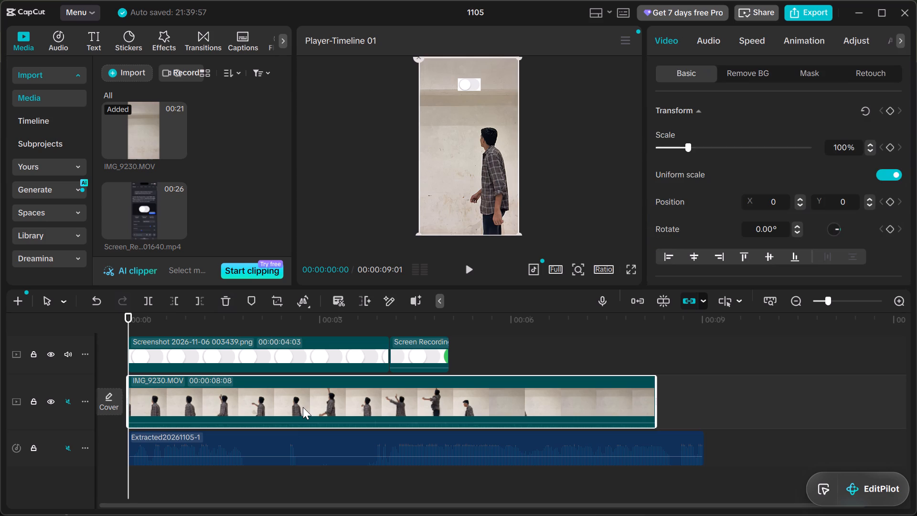
double_click(358, 388)
double_click(348, 329)
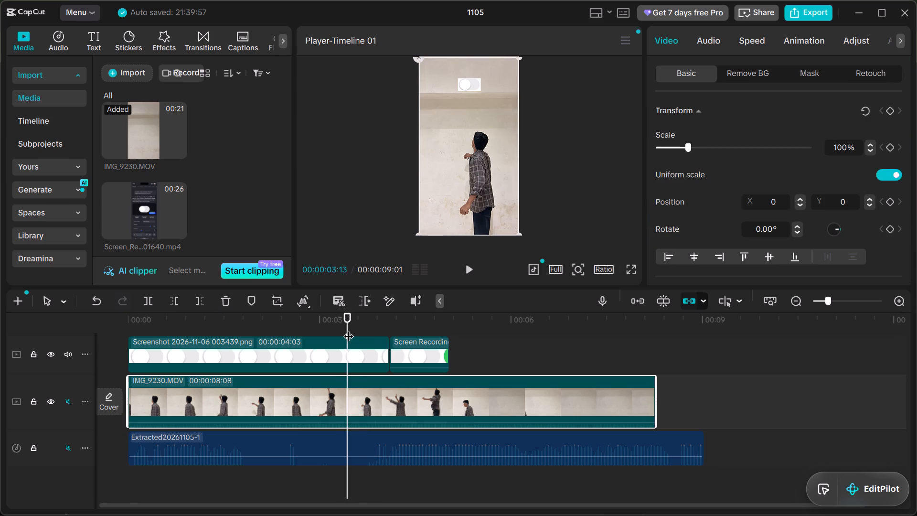
key("space")
key("space")
double_click(351, 329)
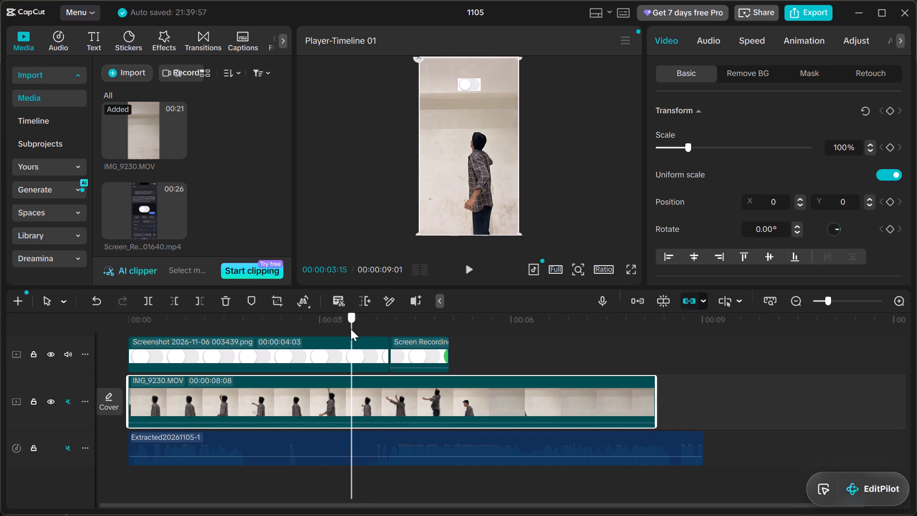
double_click(340, 331)
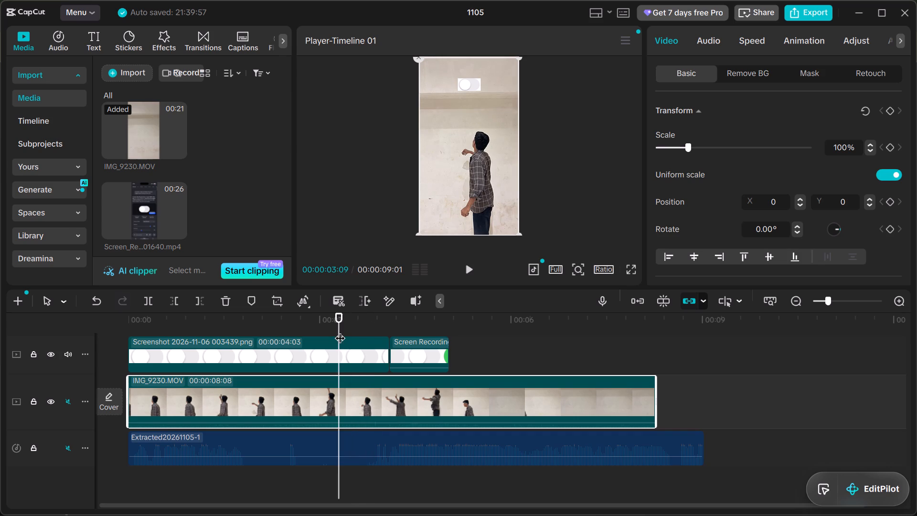
Copy the IMG_9230.MOV clip, and move the original from the main track to a new track above the overlay clips.
left_click(238, 395)
key("ctrl+c")
scroll(366, 357, "up", 1)
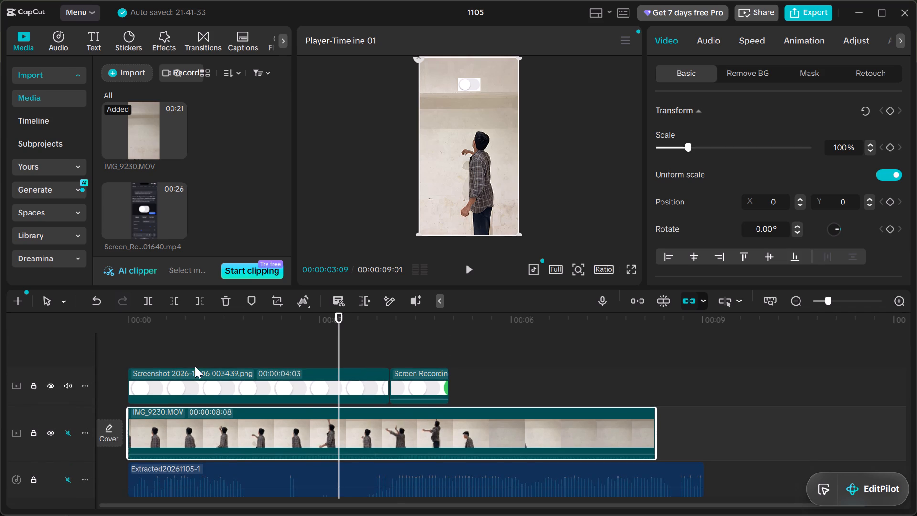
left_click_drag(257, 434, 253, 334)
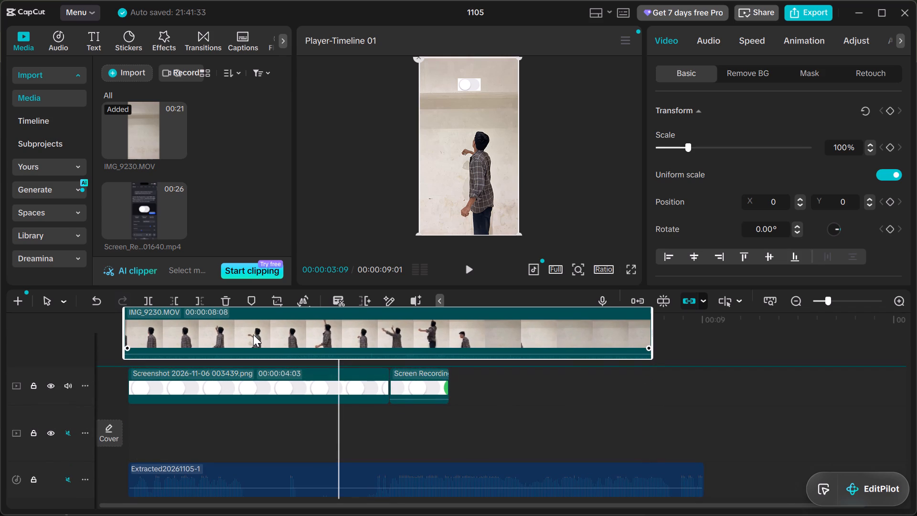
left_click_drag(253, 334, 257, 340)
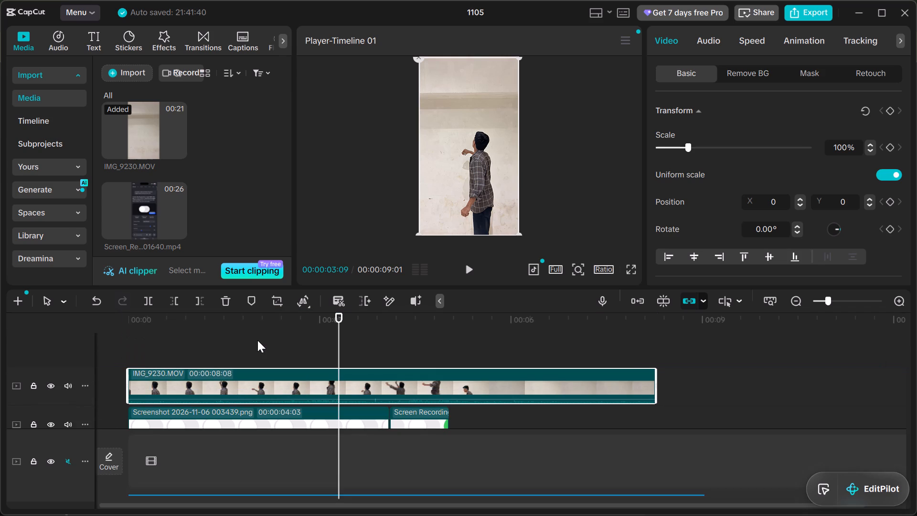
Paste the copied IMG_9230.MOV clip into the empty main track and shift it back to about the start of the timeline.
scroll(342, 353, "down", 1)
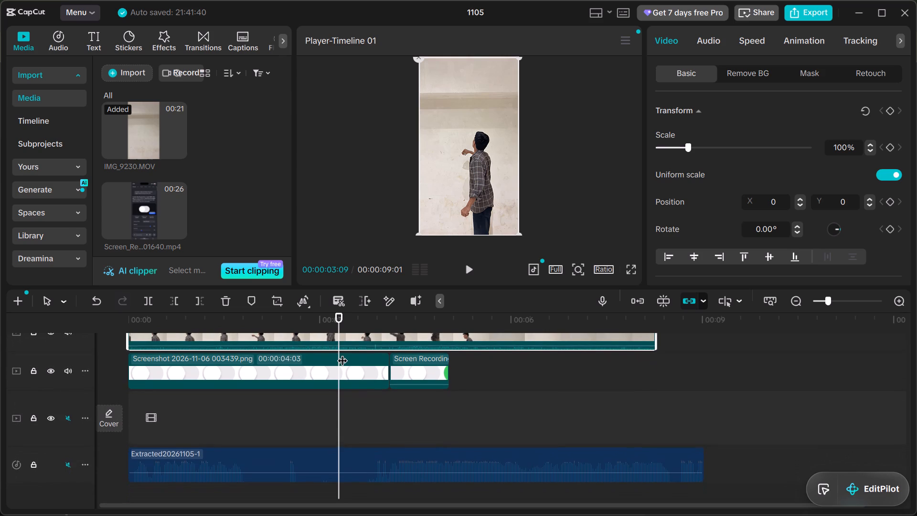
scroll(342, 353, "down", 1)
double_click(168, 421)
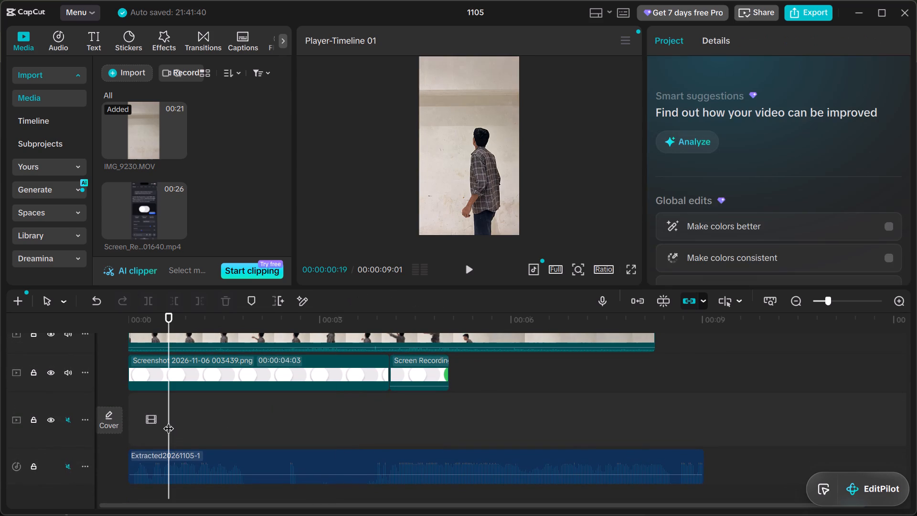
key("ctrl+v")
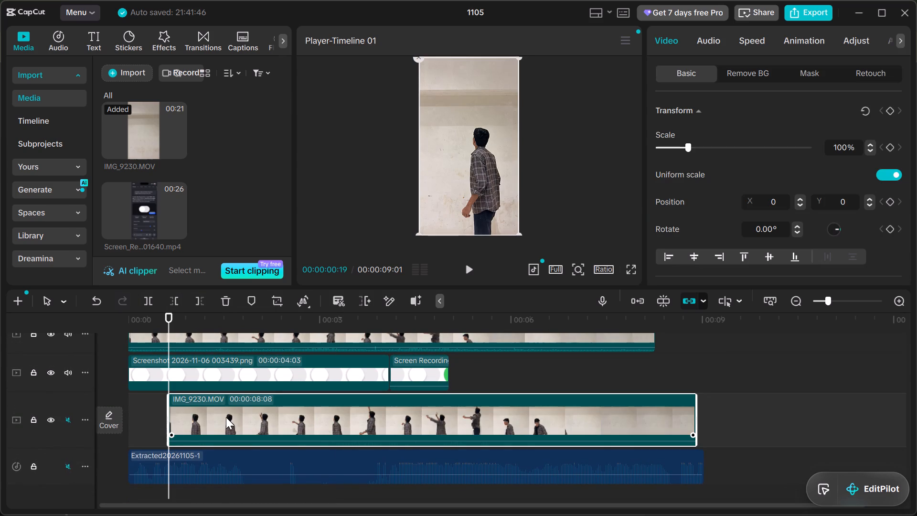
left_click_drag(226, 417, 187, 419)
Apply Auto removal of the background to the IMG_9230.MOV clip on the uppermost track.
scroll(345, 359, "up", 1)
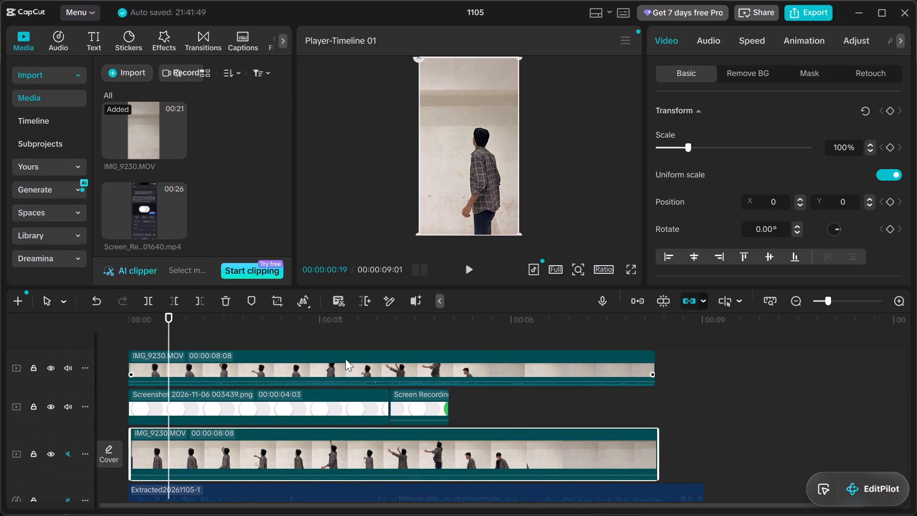
left_click(346, 369)
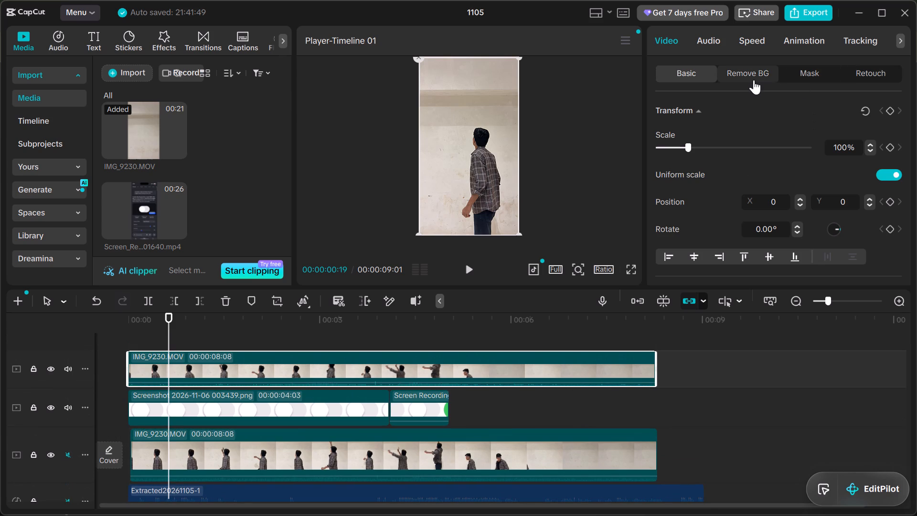
left_click(754, 80)
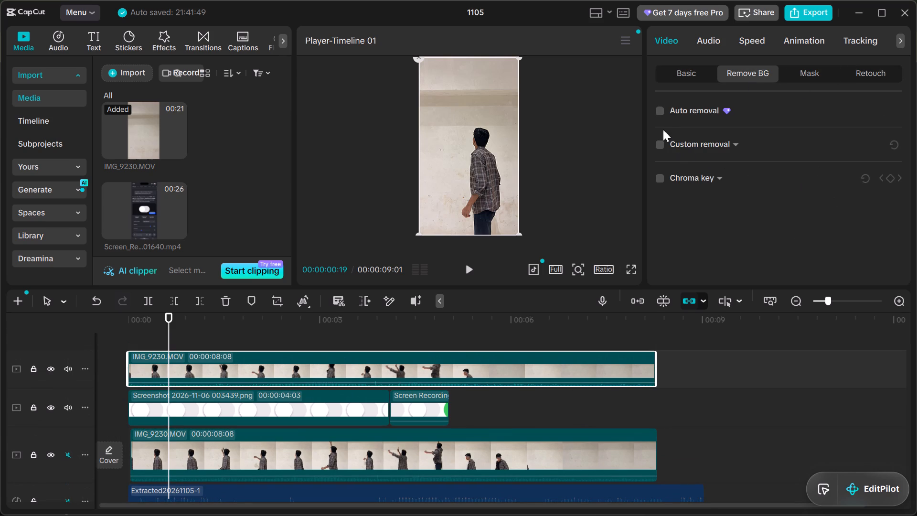
left_click(659, 107)
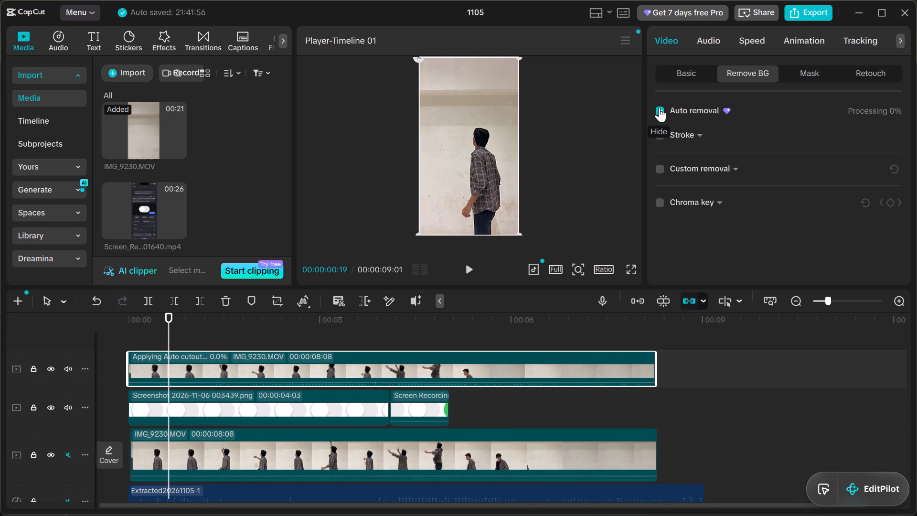
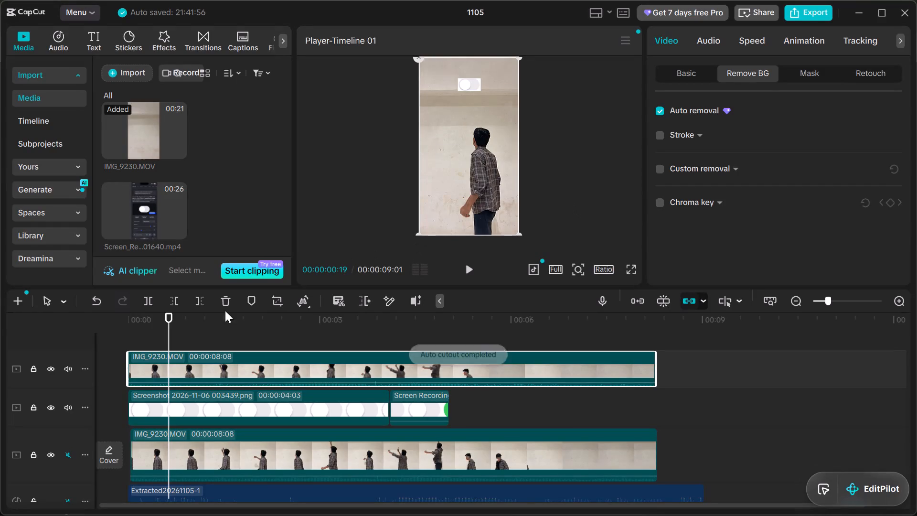
Play the timeline from the start to about 00:00:06 and check how the toggle overlays sit behind the man.
double_click(116, 327)
key("space")
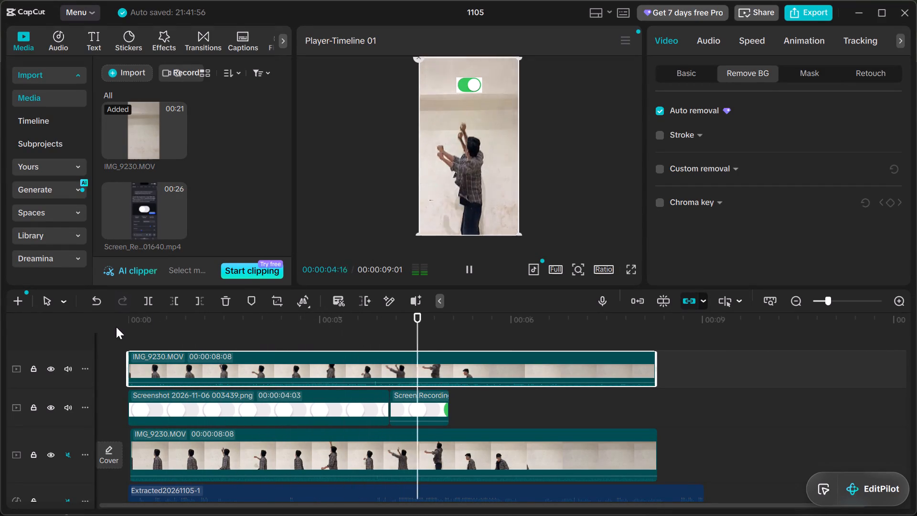
key("space")
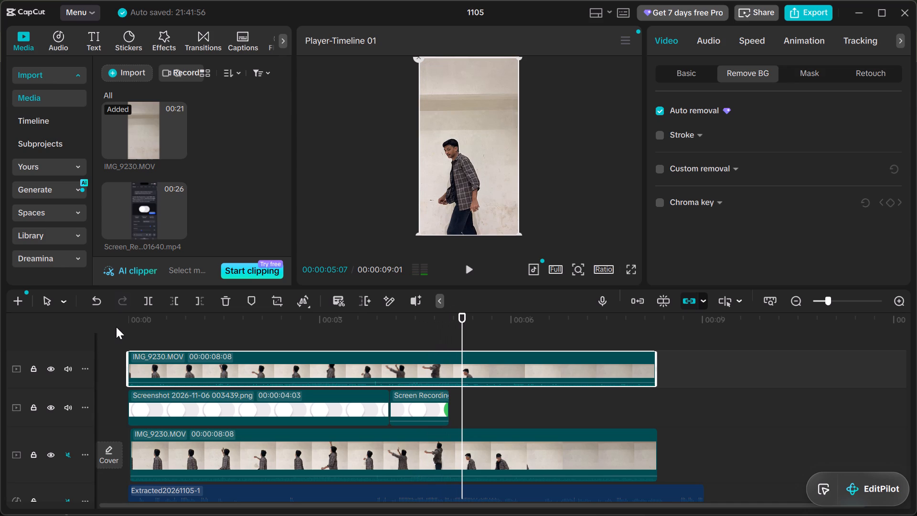
key("space")
key("space")
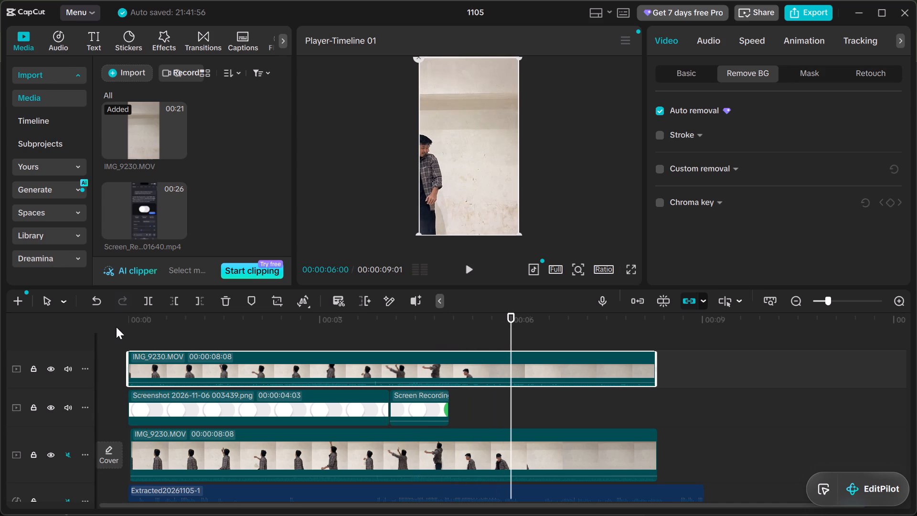
left_click(119, 324)
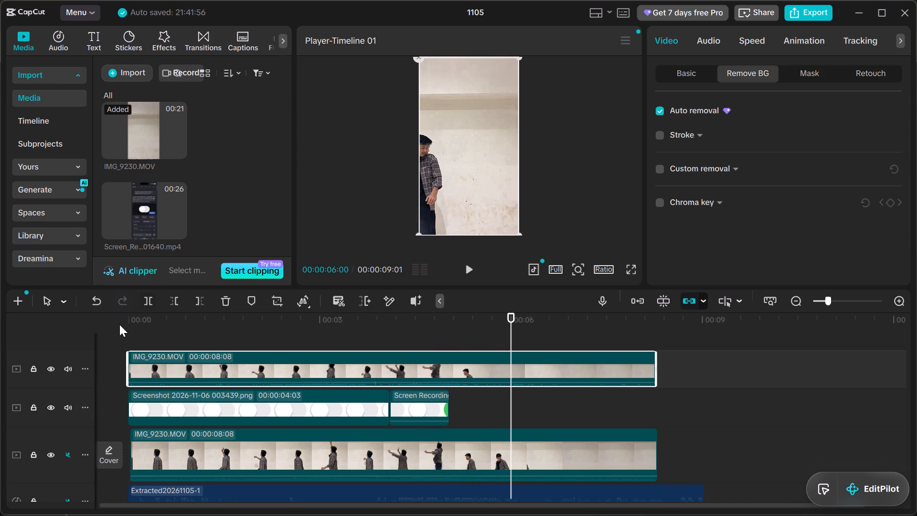
double_click(119, 324)
double_click(116, 341)
key("space")
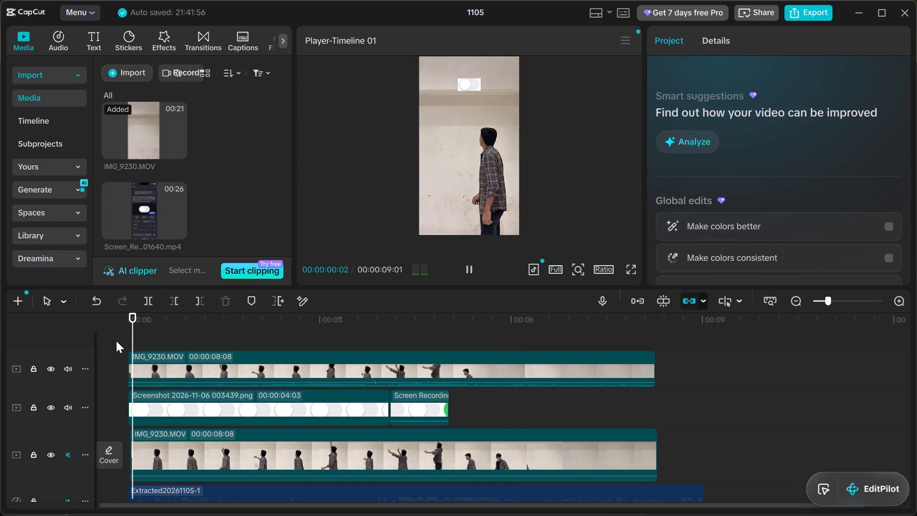
key("space")
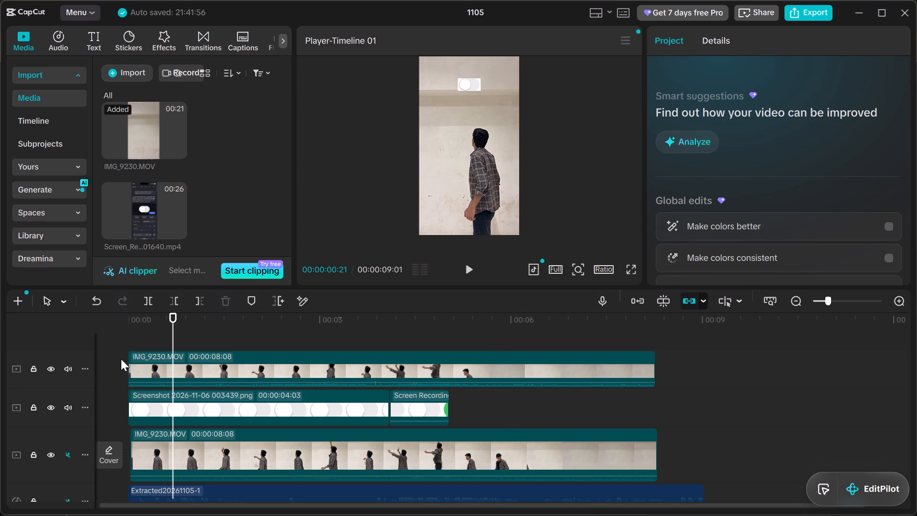
Shift the main-track IMG_9230.MOV clip to the very start of the timeline, aligned with the copy on the uppermost track.
left_click(170, 456)
left_click(170, 456)
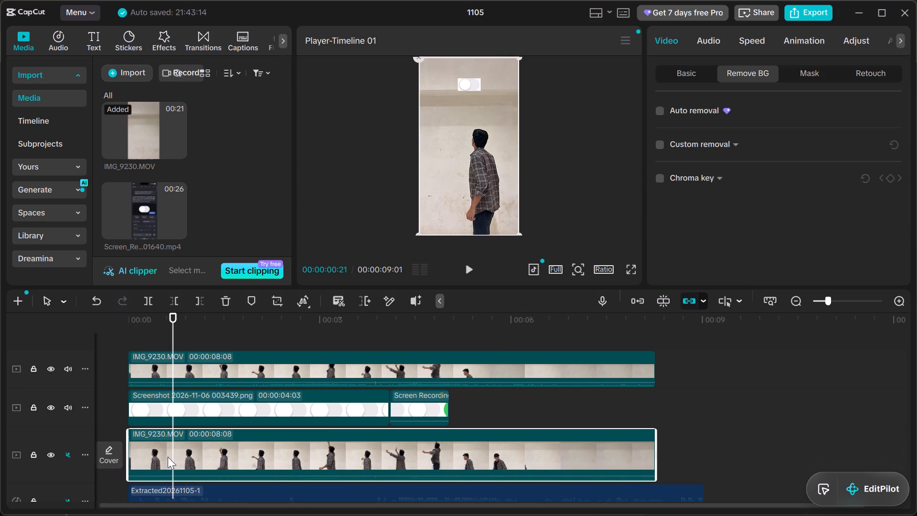
Replay the timeline from 00:00:00 to about 00:00:06 to check the aligned IMG_9230.MOV layers, and return to the start.
left_click(109, 413)
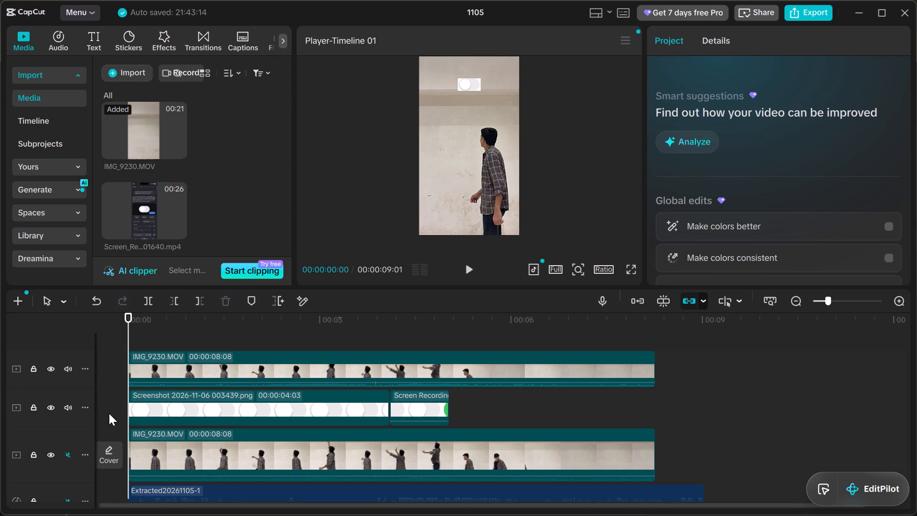
key("space")
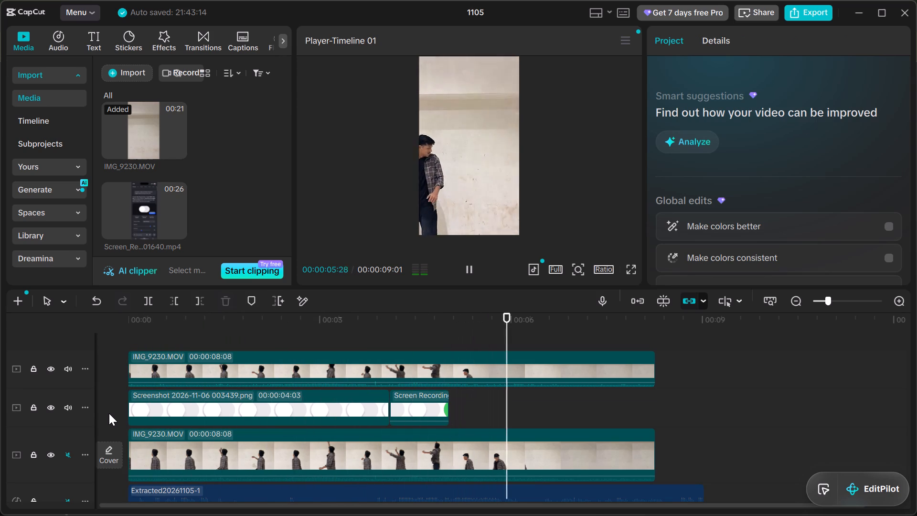
key("space")
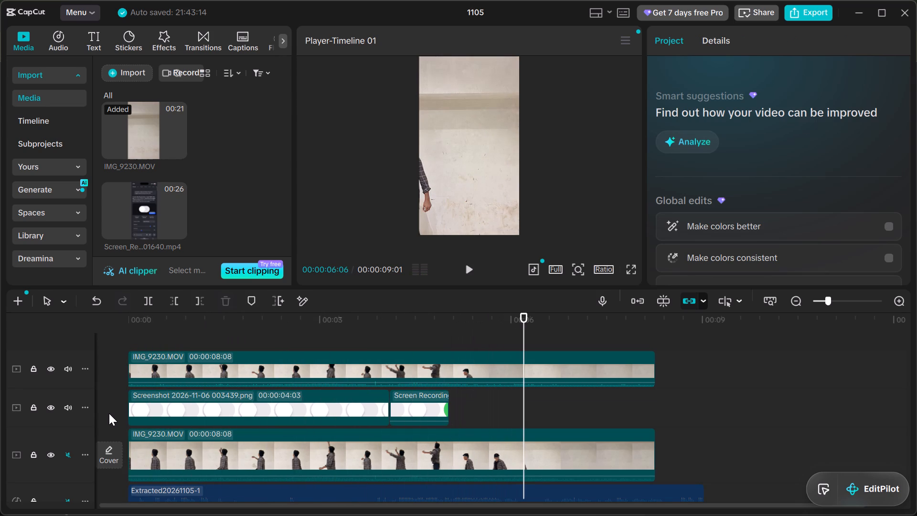
double_click(105, 352)
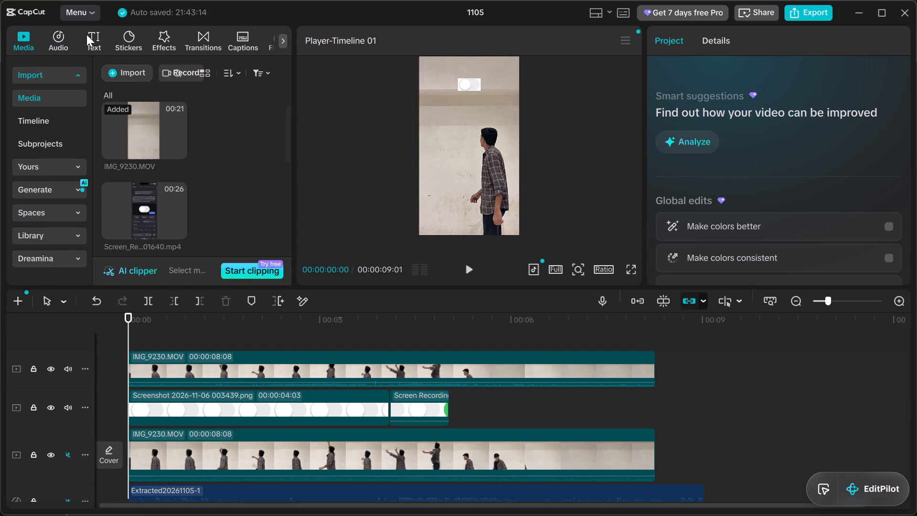
Browse the Dharwad event reel, EDITING Stuff and adjacent edit folders for media to import, and close the file dialog without importing.
left_click(136, 76)
left_click(143, 93)
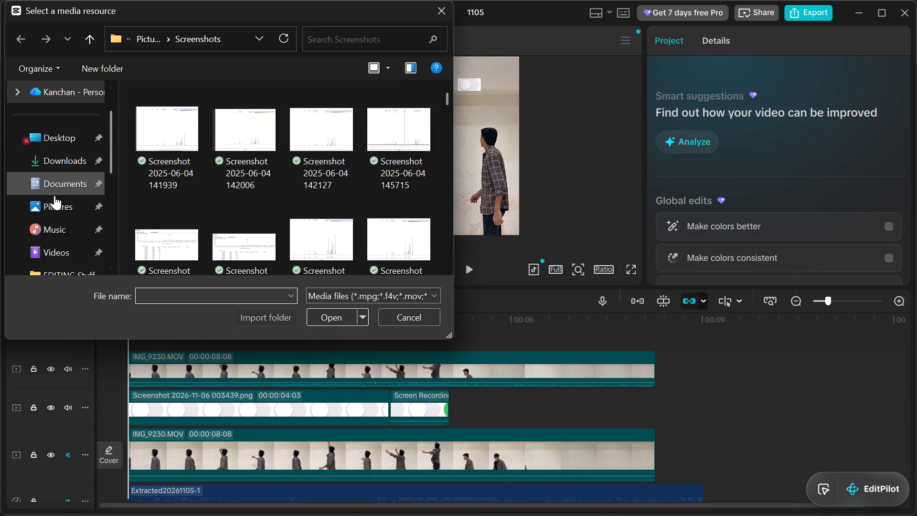
scroll(48, 202, "down", 1)
left_click(53, 101)
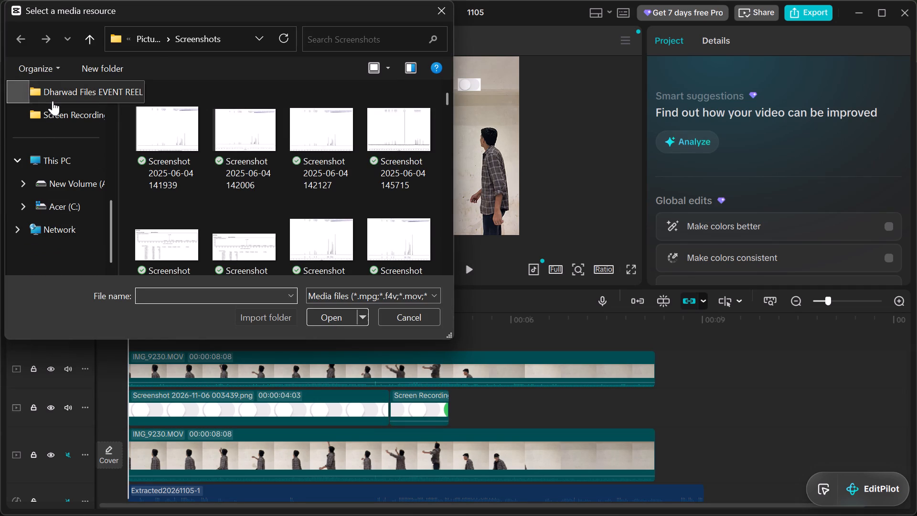
left_click(66, 115)
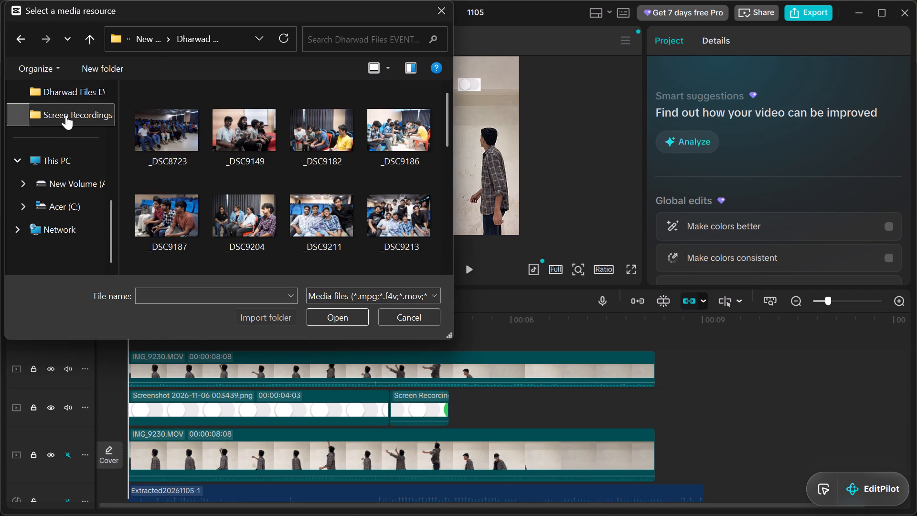
scroll(66, 115, "up", 1)
left_click(66, 115)
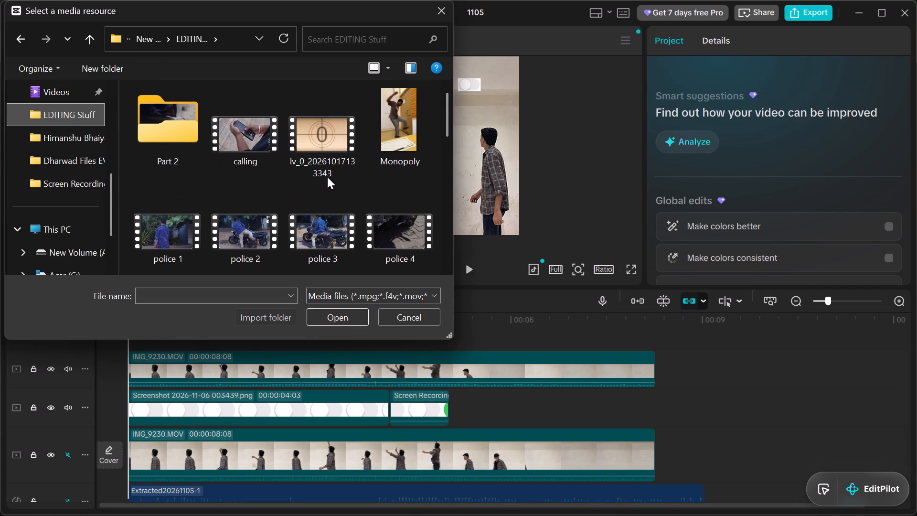
scroll(332, 177, "down", 3)
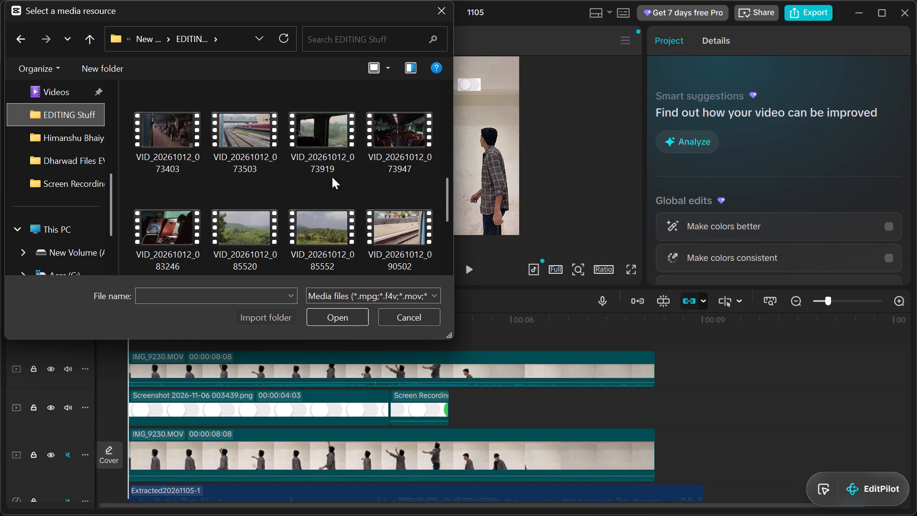
scroll(332, 177, "down", 2)
left_click(82, 139)
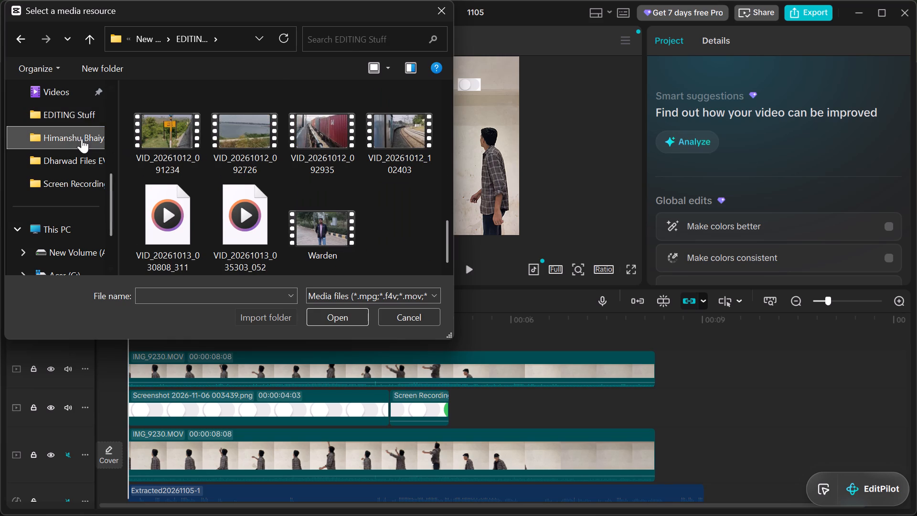
scroll(341, 203, "down", 1)
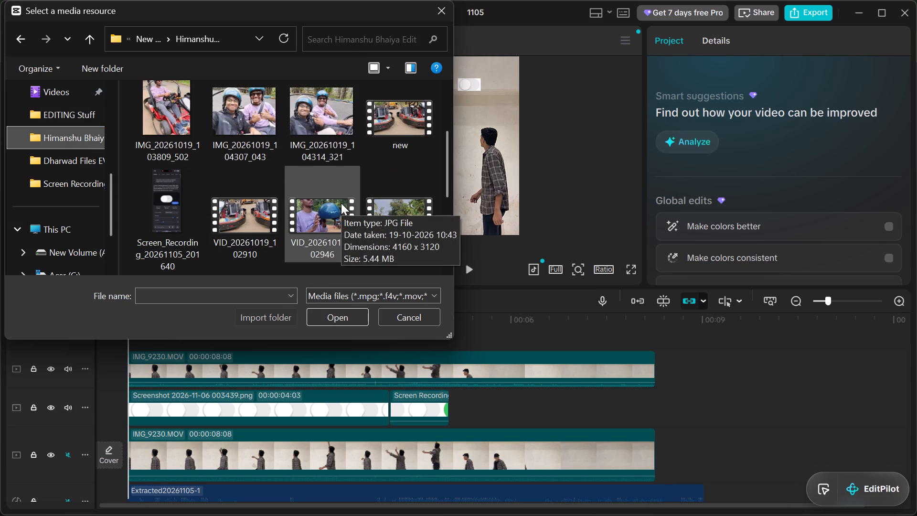
scroll(341, 203, "down", 2)
scroll(341, 203, "up", 1)
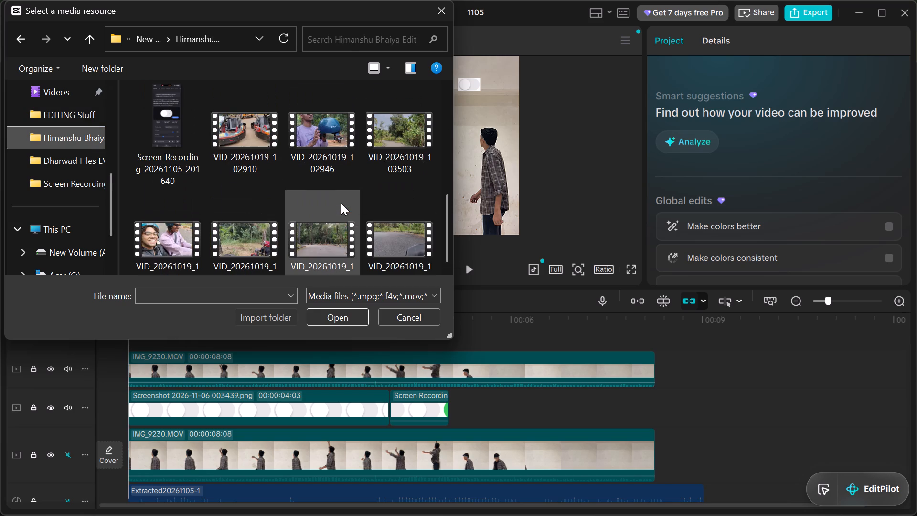
scroll(341, 203, "up", 2)
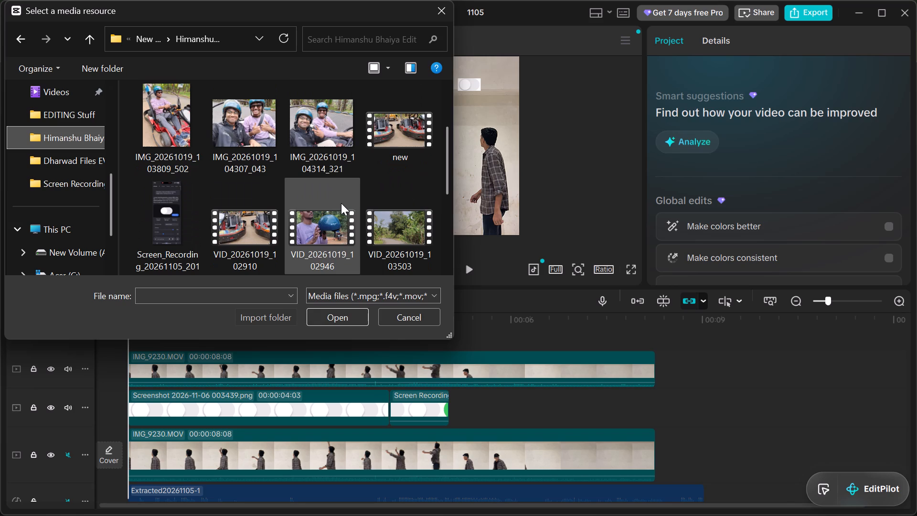
scroll(341, 203, "up", 2)
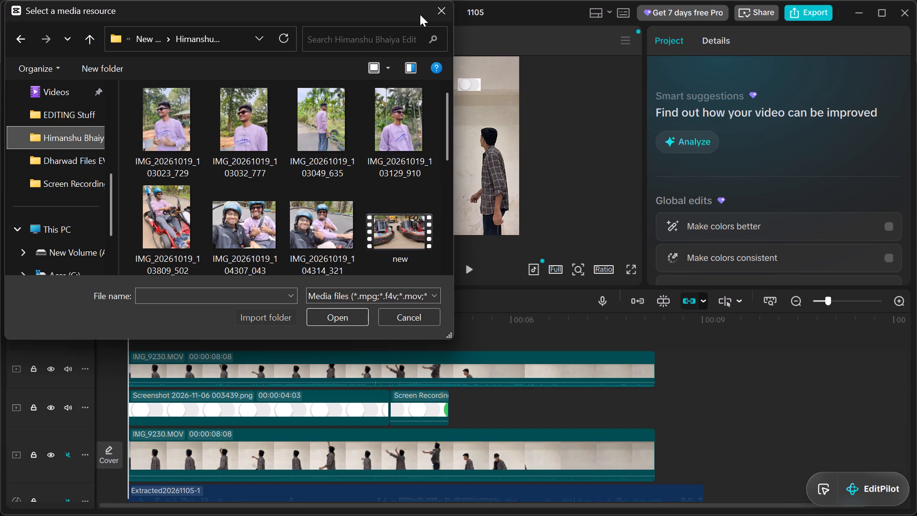
left_click(434, 14)
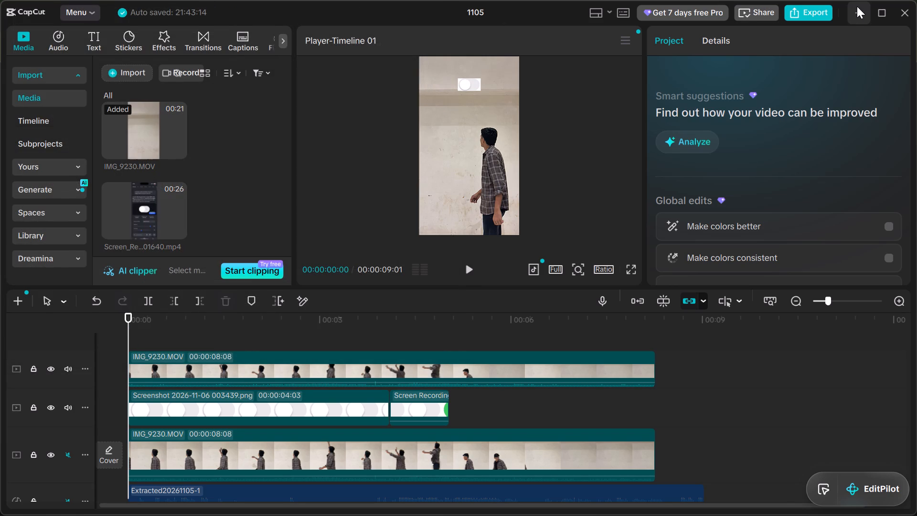
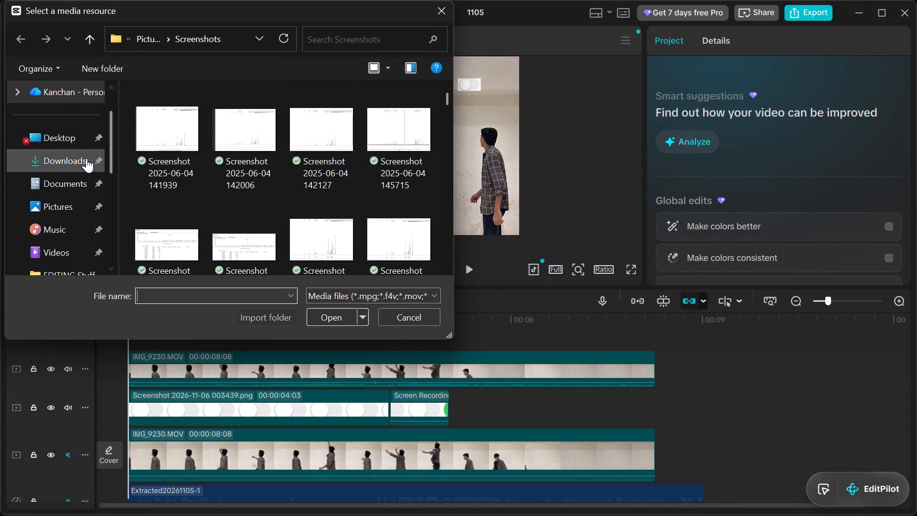
Import the Code Royale poster, WhatsApp Image 2026-11-02 at 20.22.12.jpeg, from the Downloads folder into the project media.
left_click(86, 158)
double_click(183, 127)
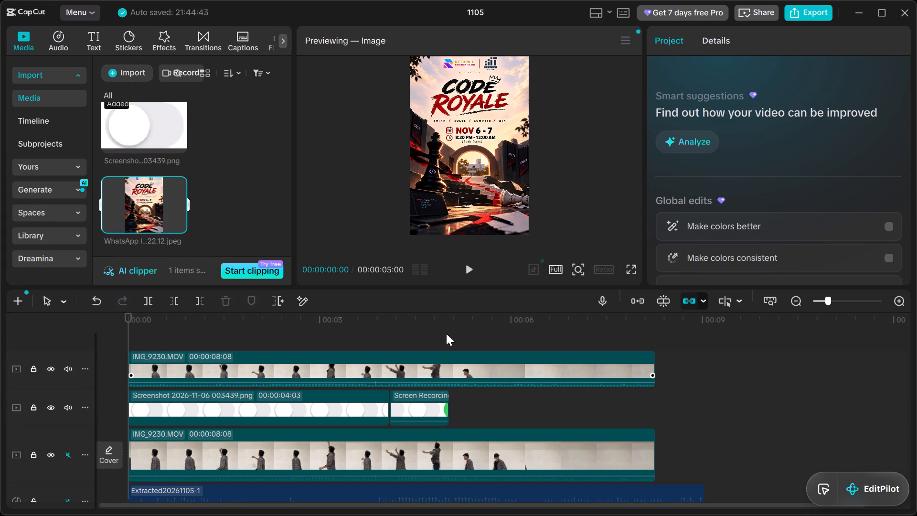
Add the Code Royale poster image to the timeline at 00:00:03:24, on a new track above the IMG_9230.MOV clips.
double_click(413, 337)
double_click(371, 333)
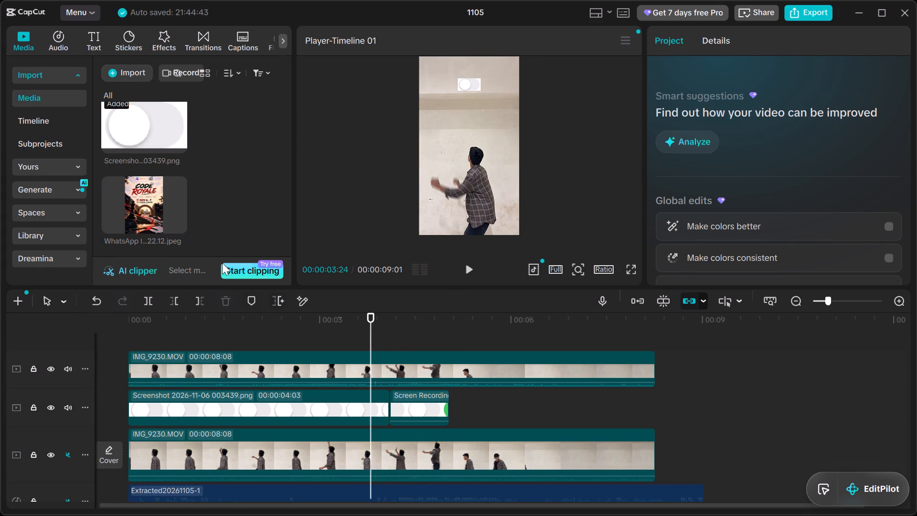
left_click(177, 224)
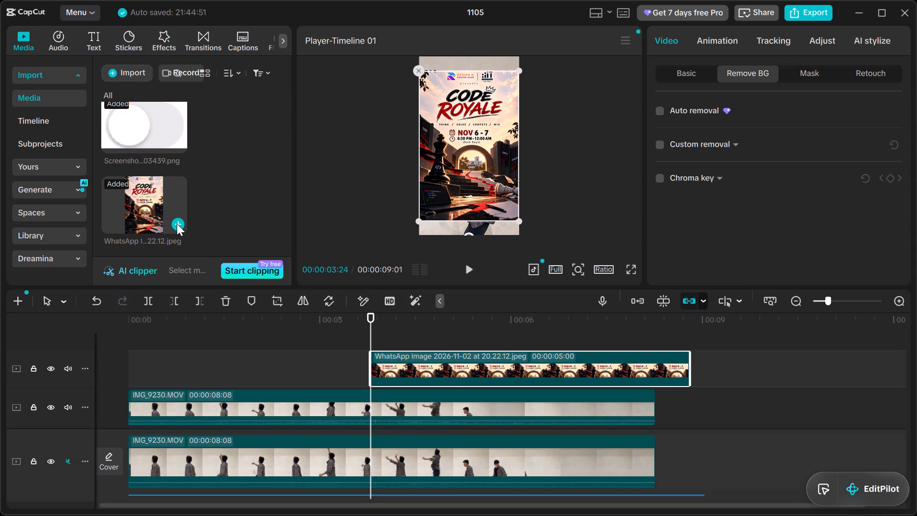
Move the Code Royale WhatsApp poster clip below the toggle overlays, onto the track directly above the main IMG_9230.MOV track.
left_click_drag(427, 364, 427, 427)
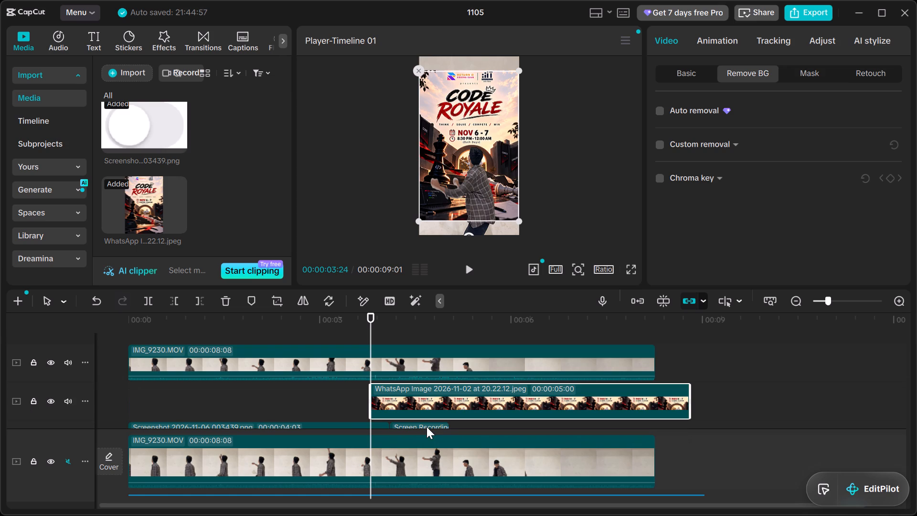
scroll(310, 373, "down", 2)
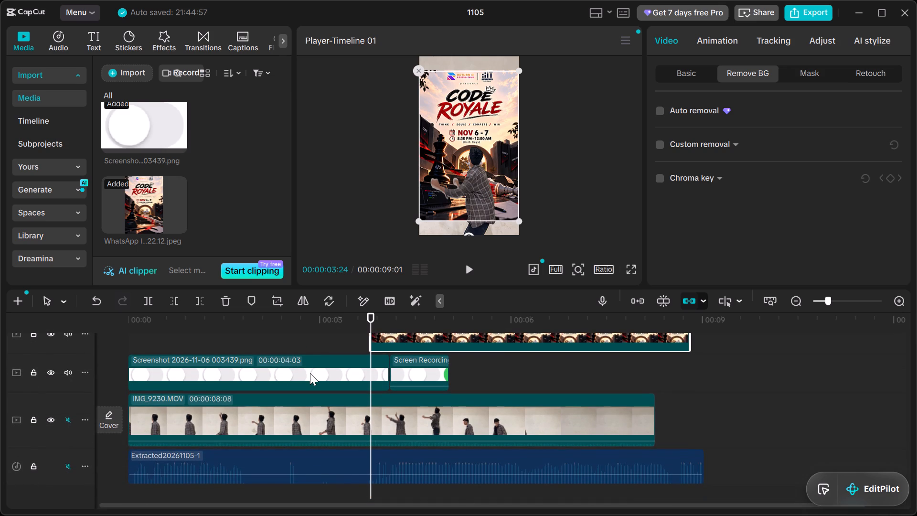
left_click_drag(490, 342, 487, 396)
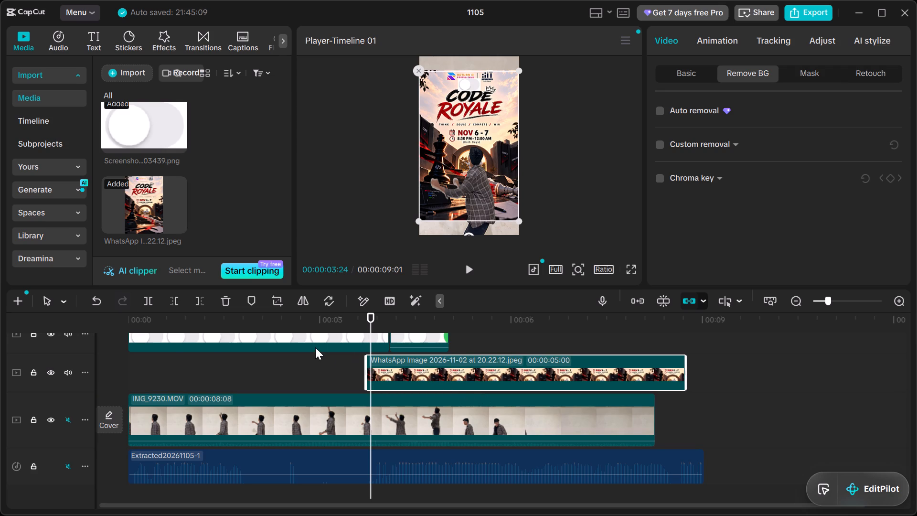
Play from the start to the moment the man touches the toggle and trim the poster clip's start to 00:00:04:06.
double_click(107, 355)
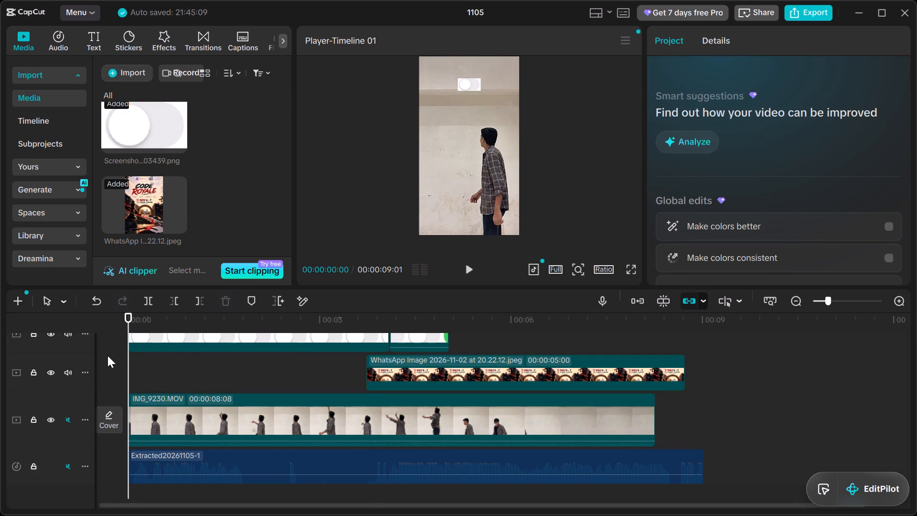
key("space")
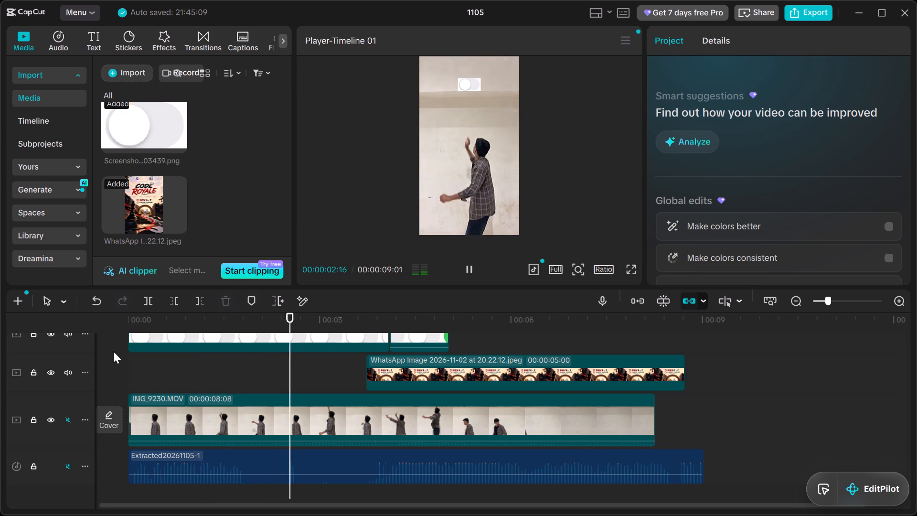
key("space")
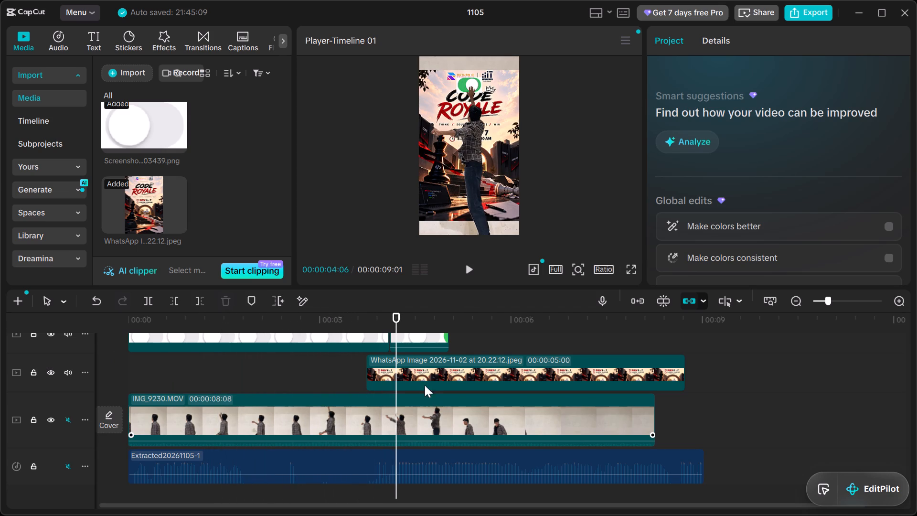
left_click(415, 371)
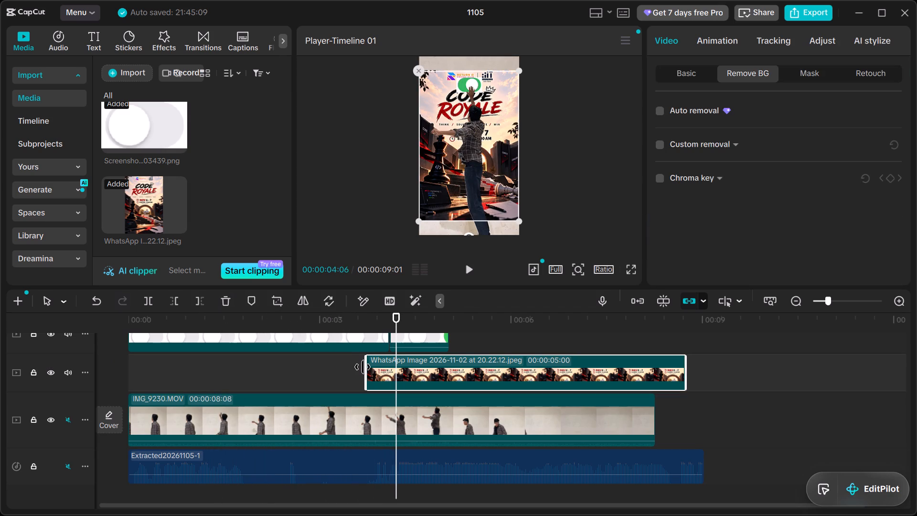
left_click_drag(364, 367, 401, 370)
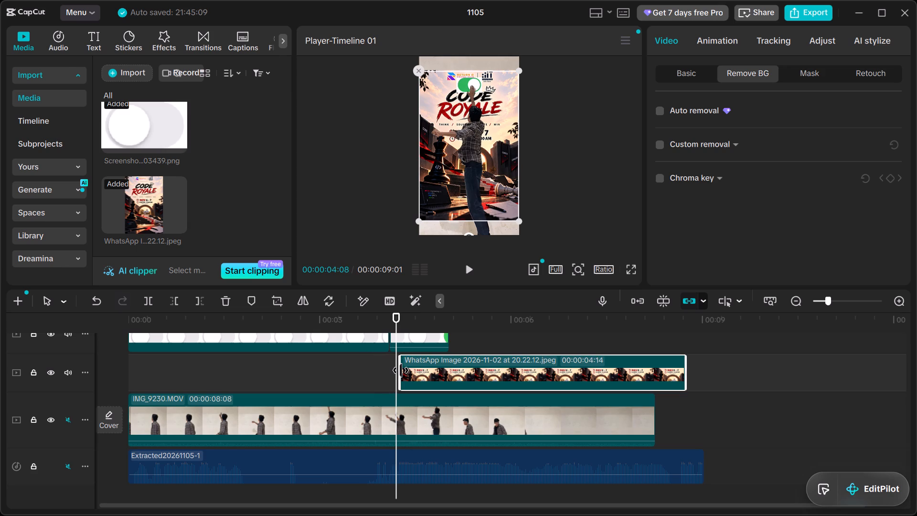
left_click_drag(401, 370, 395, 371)
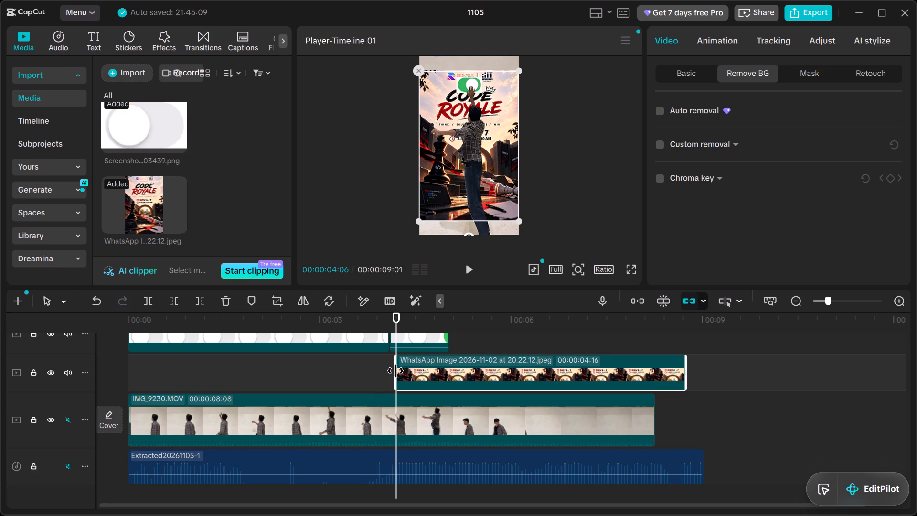
left_click_drag(395, 371, 396, 371)
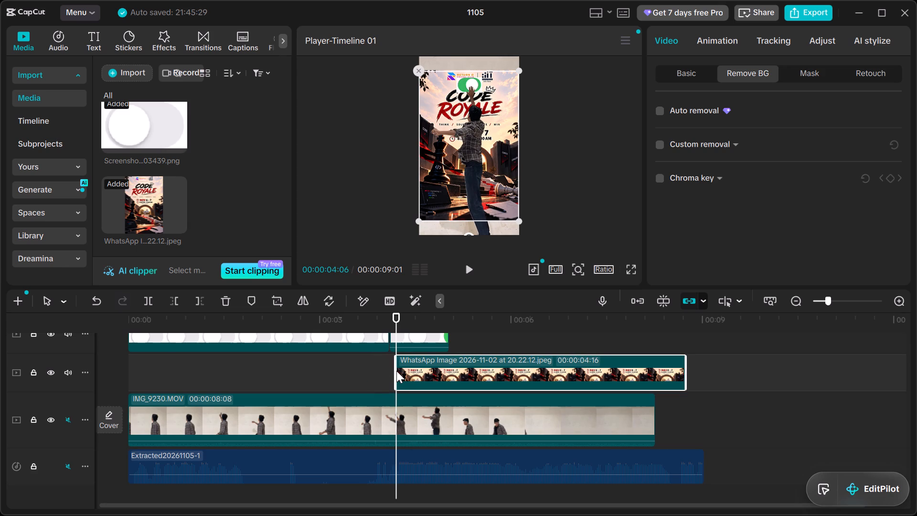
Play up to 00:00:04:25, scale the Code Royale poster down slightly and place it centred just below the green toggle.
double_click(312, 370)
key("space")
key("space")
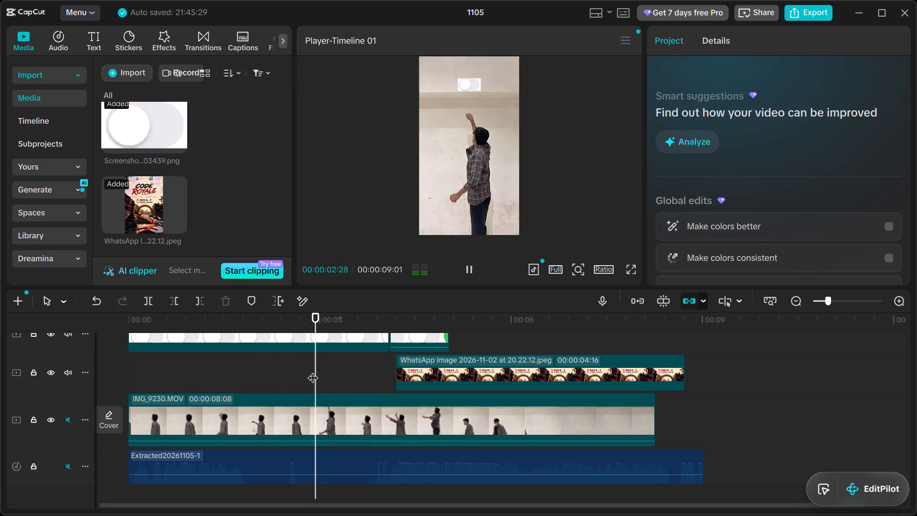
key("space")
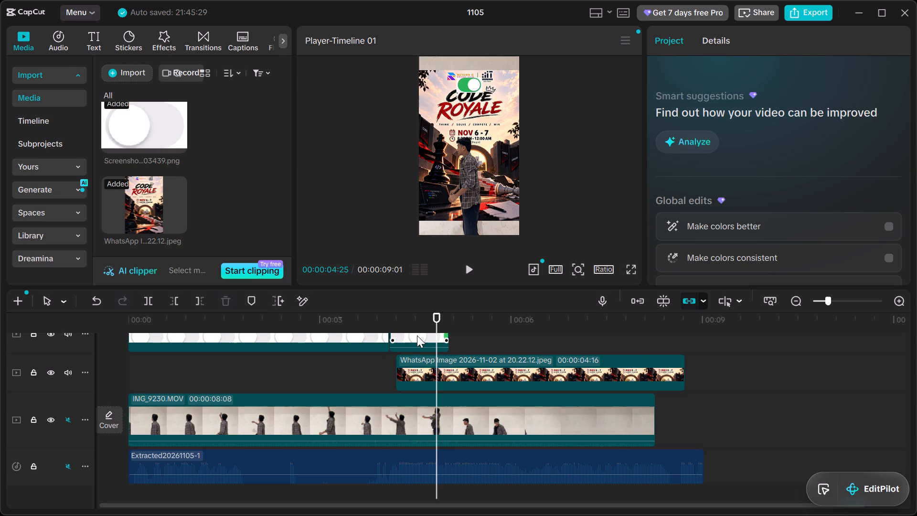
left_click(479, 372)
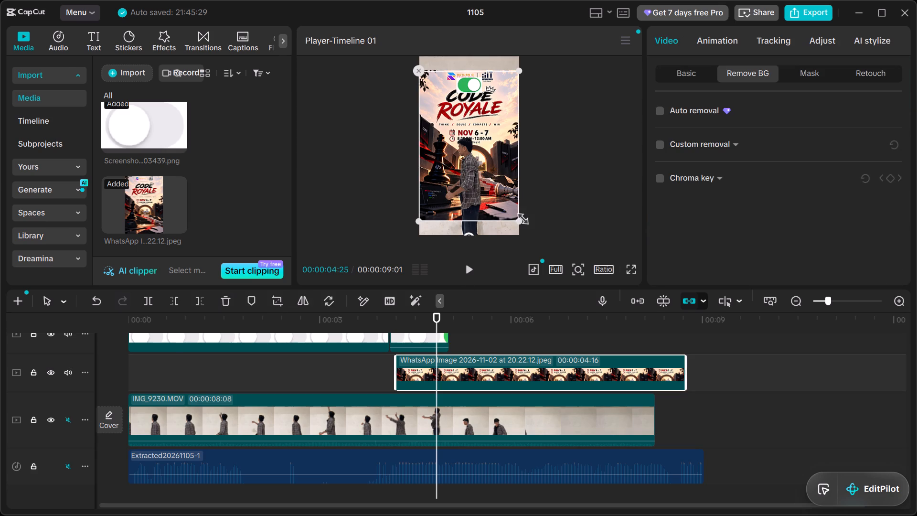
left_click_drag(516, 218, 500, 204)
left_click_drag(482, 147, 482, 156)
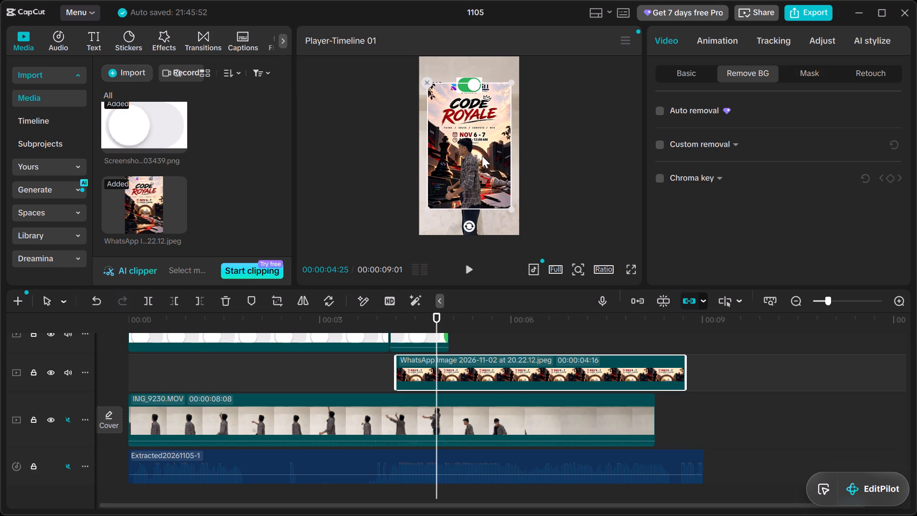
left_click_drag(482, 156, 477, 166)
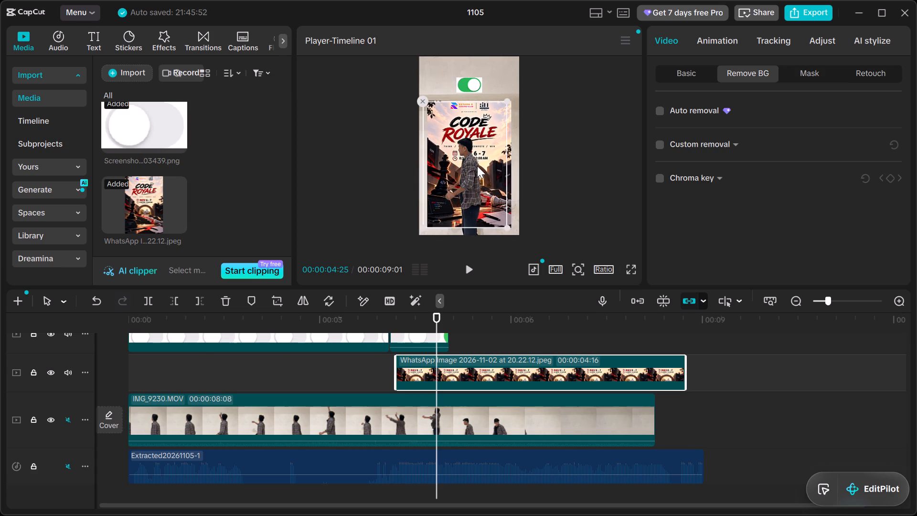
left_click_drag(477, 166, 480, 163)
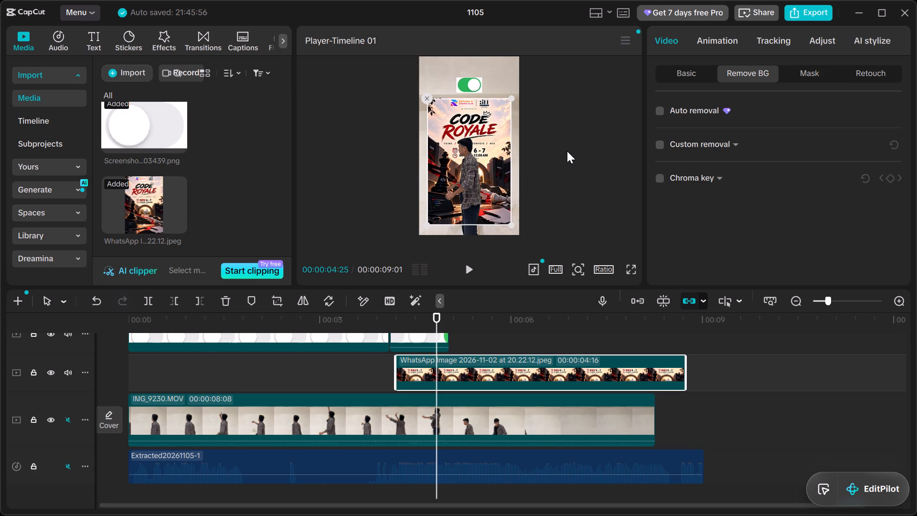
left_click(567, 151)
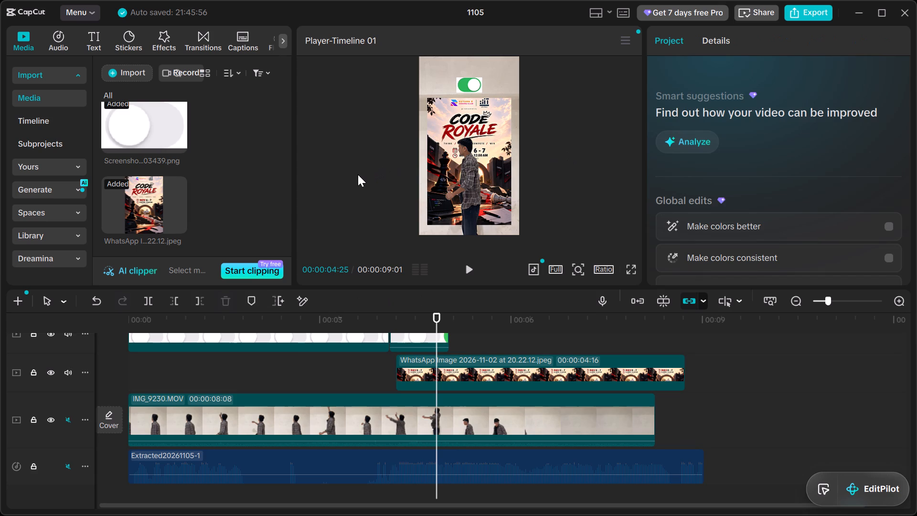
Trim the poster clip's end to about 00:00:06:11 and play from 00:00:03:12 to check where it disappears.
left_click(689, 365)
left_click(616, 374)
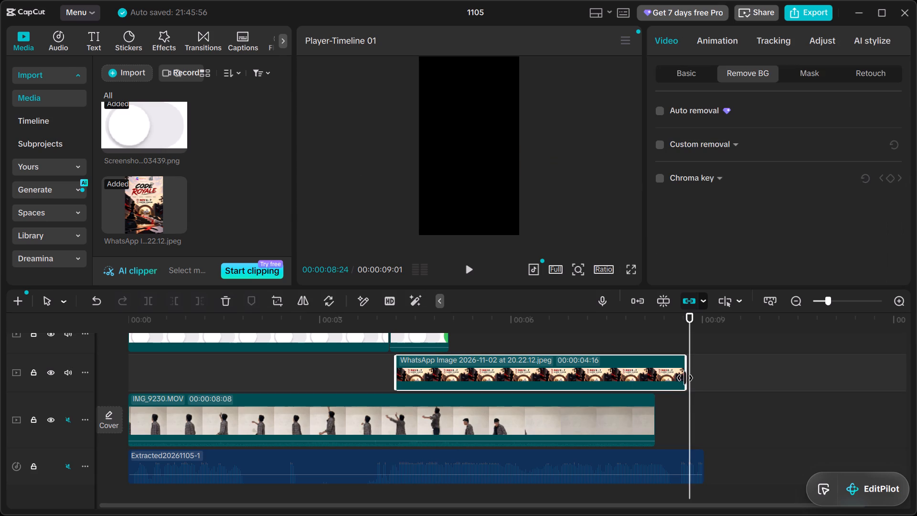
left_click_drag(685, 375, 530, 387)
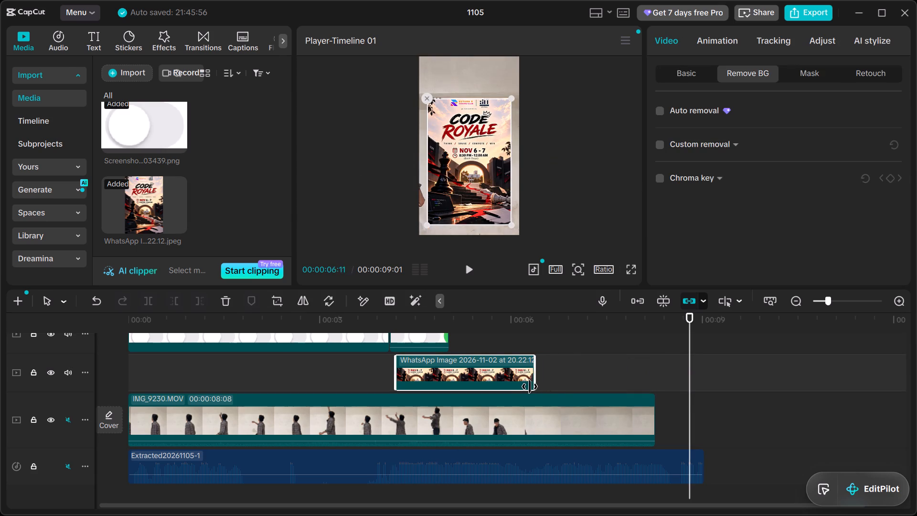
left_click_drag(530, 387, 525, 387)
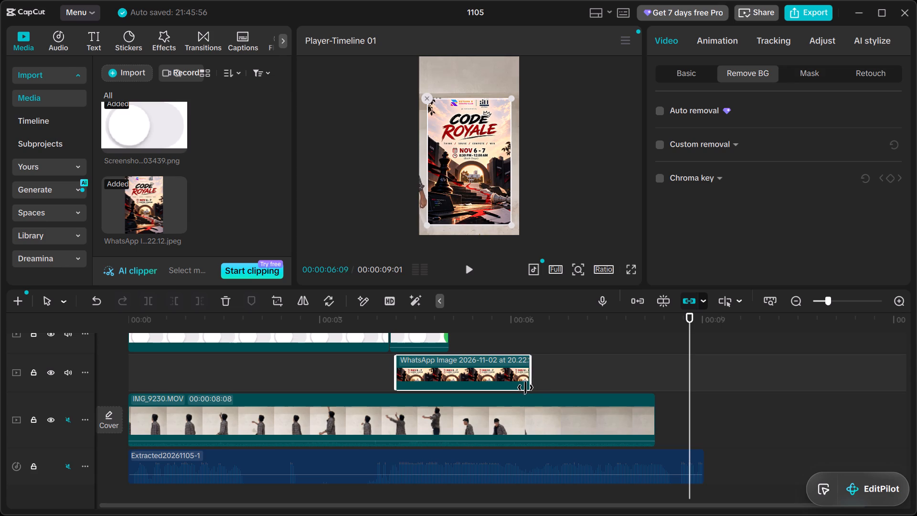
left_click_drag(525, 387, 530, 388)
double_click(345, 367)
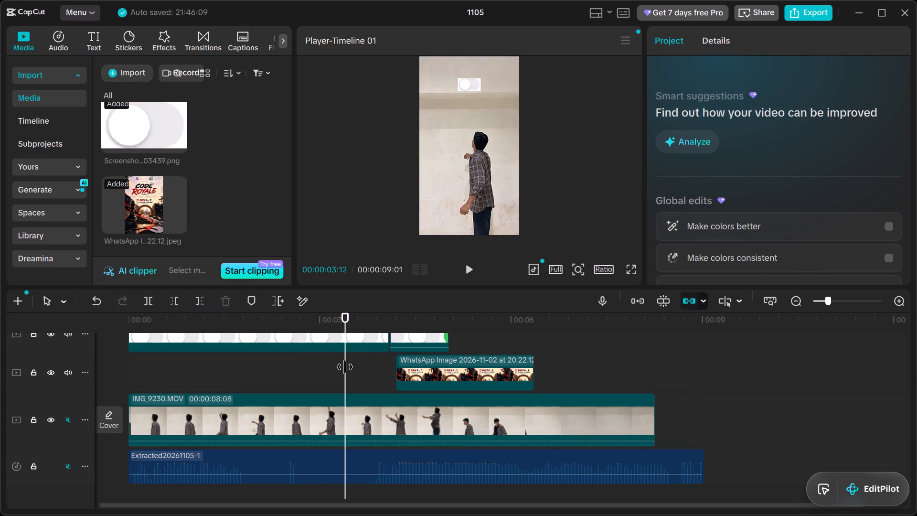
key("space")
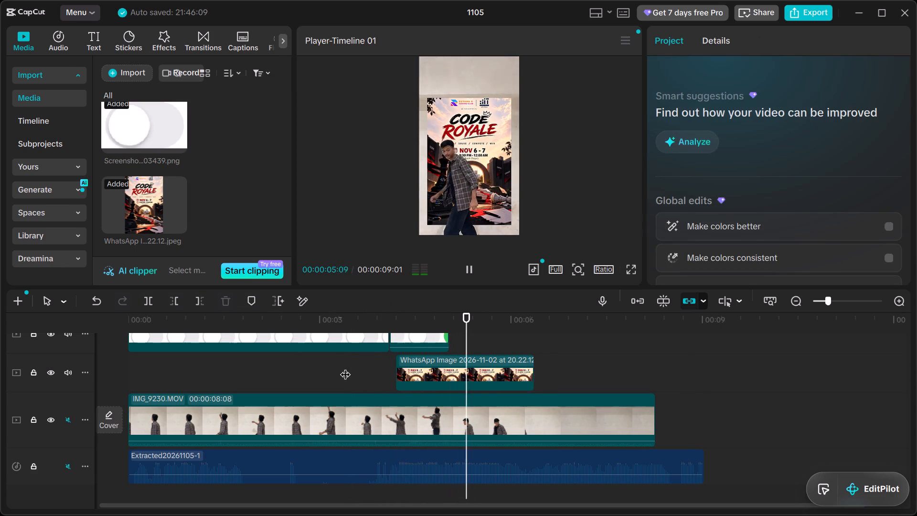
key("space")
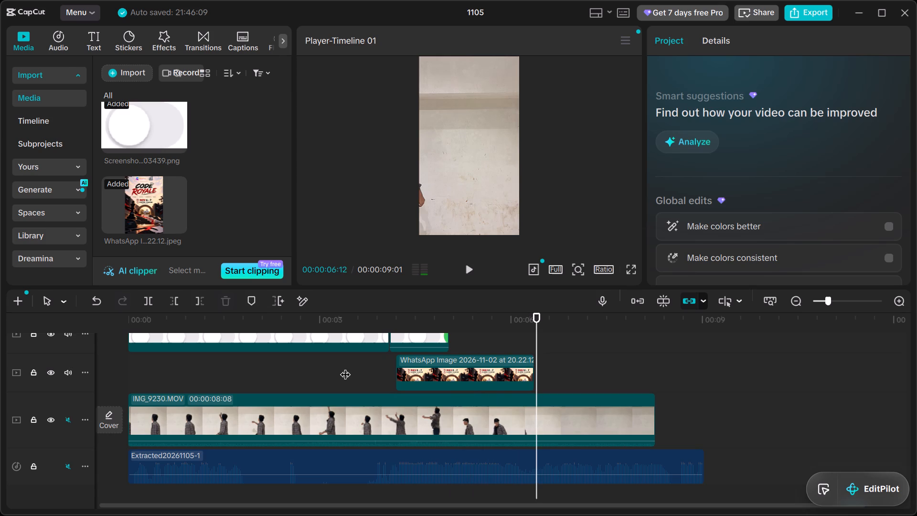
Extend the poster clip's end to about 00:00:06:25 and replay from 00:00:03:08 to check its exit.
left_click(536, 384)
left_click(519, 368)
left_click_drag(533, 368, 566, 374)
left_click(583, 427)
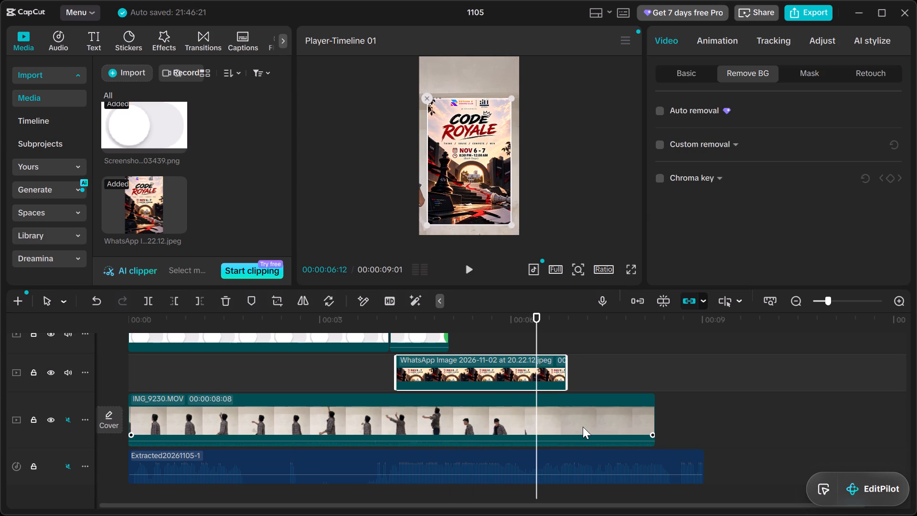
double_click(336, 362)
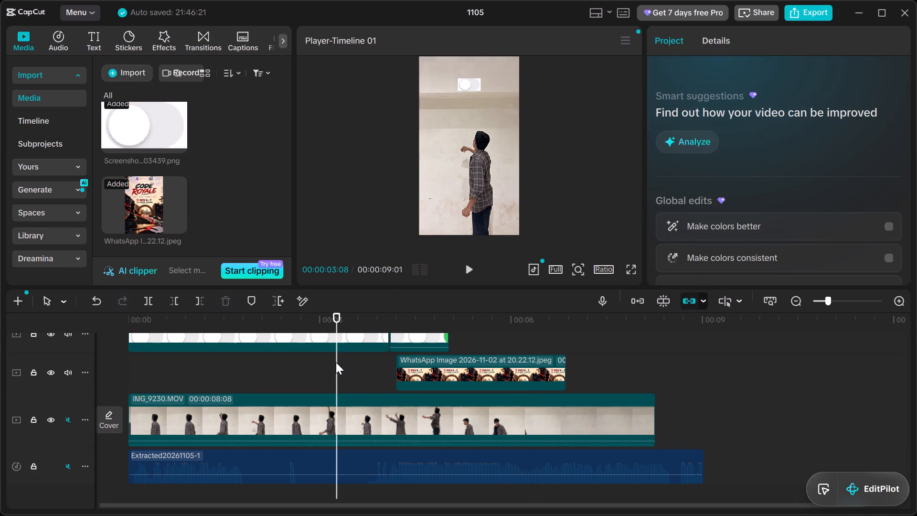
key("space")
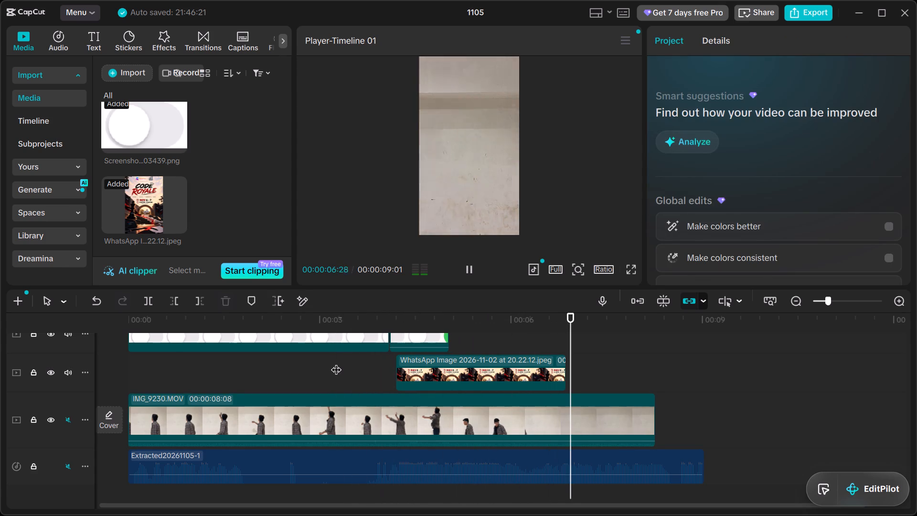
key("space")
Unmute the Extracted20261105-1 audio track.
scroll(336, 362, "down", 3)
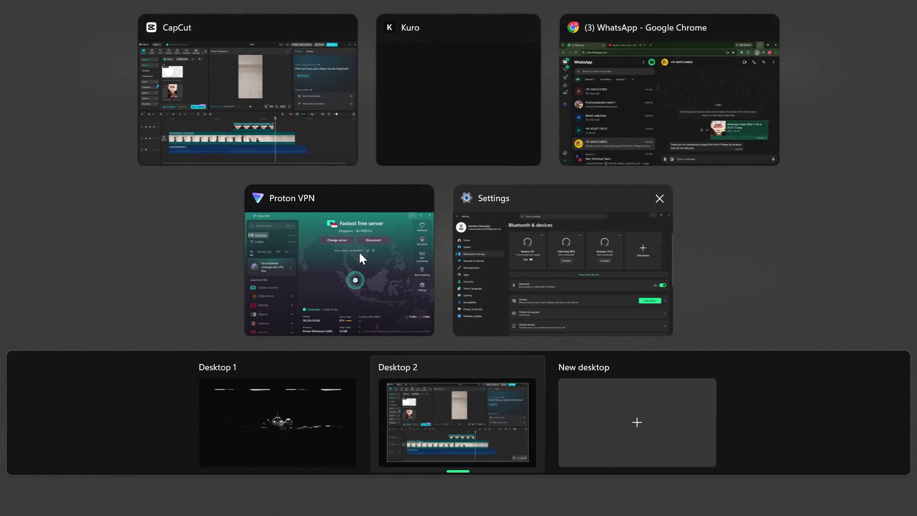
left_click(266, 90)
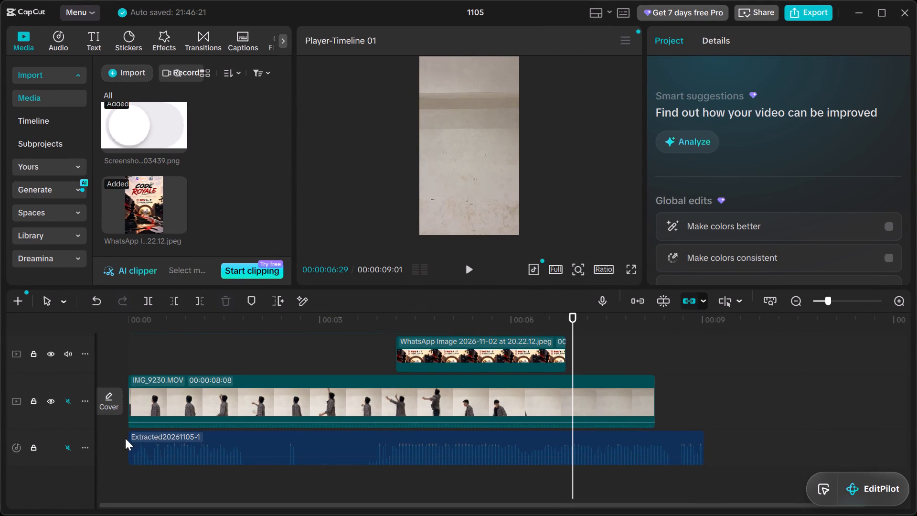
left_click(68, 448)
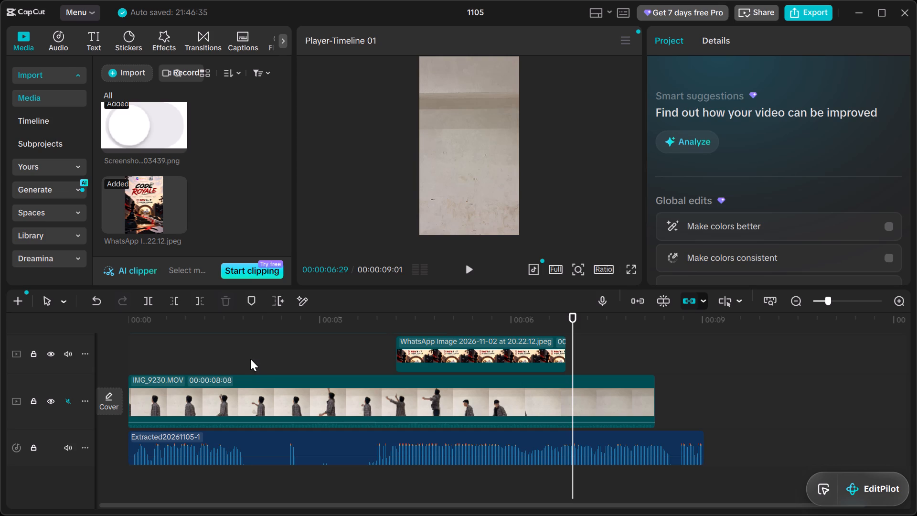
Play the edit from the start past 00:00:06:18 to check the toggle, poster and unmuted audio together.
scroll(235, 355, "up", 2)
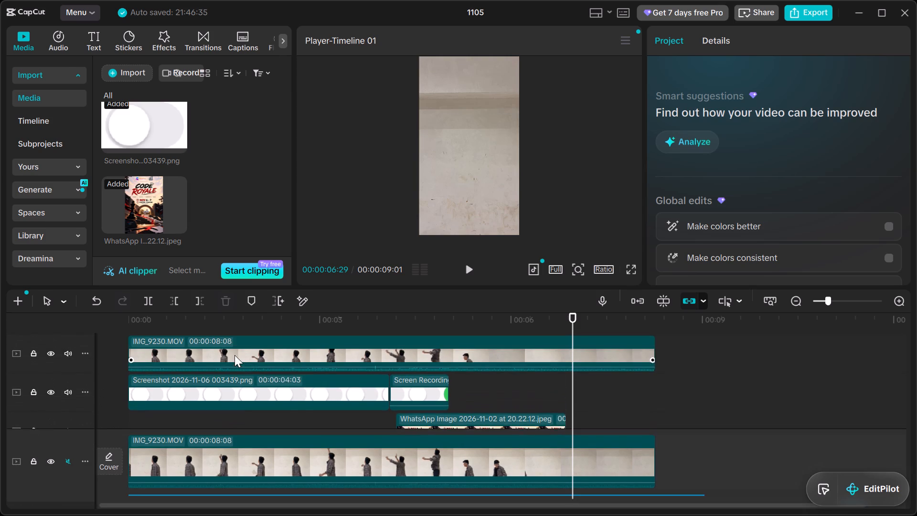
scroll(235, 355, "down", 2)
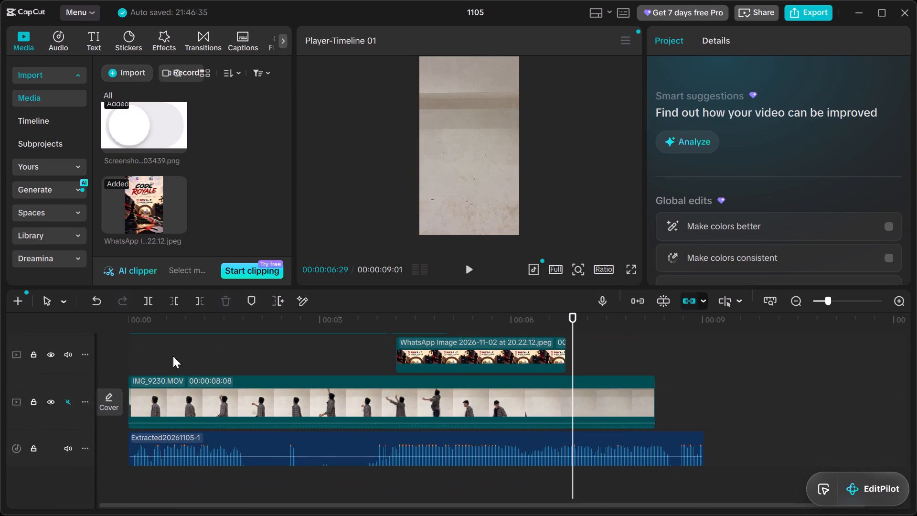
double_click(110, 349)
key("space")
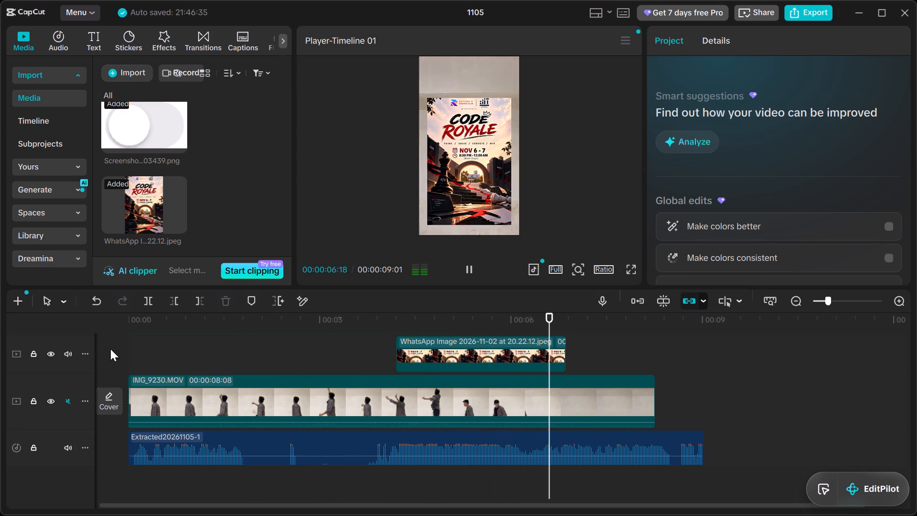
left_click(110, 349)
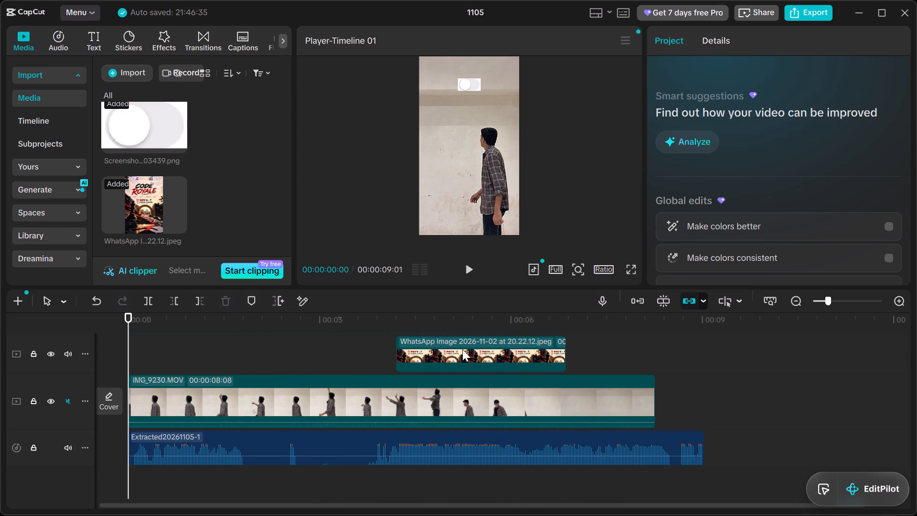
Extend the poster clip's end to the end of the IMG_9230.MOV footage, for a duration of about 00:00:04:01.
left_click(564, 354)
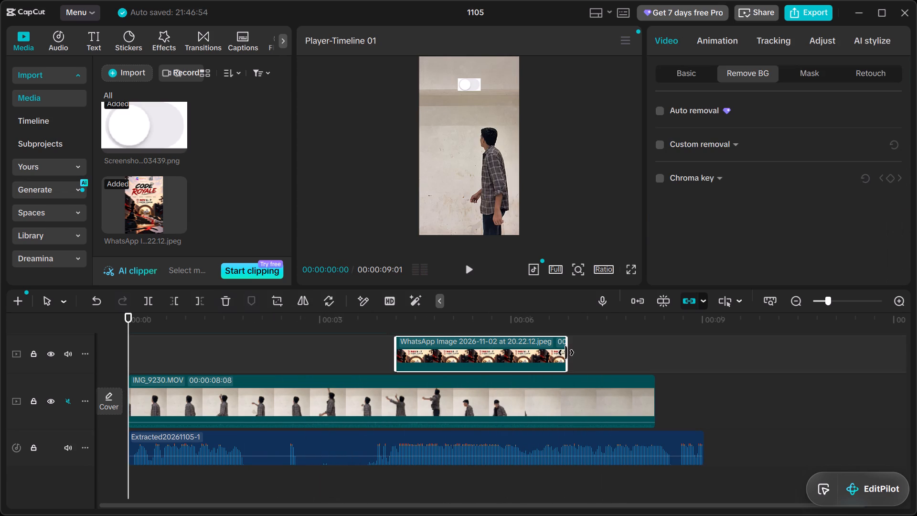
left_click_drag(566, 353, 649, 361)
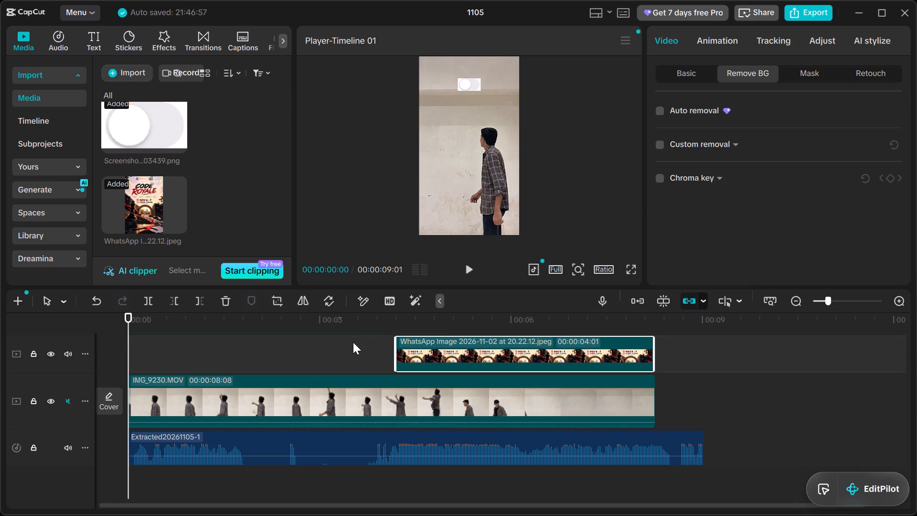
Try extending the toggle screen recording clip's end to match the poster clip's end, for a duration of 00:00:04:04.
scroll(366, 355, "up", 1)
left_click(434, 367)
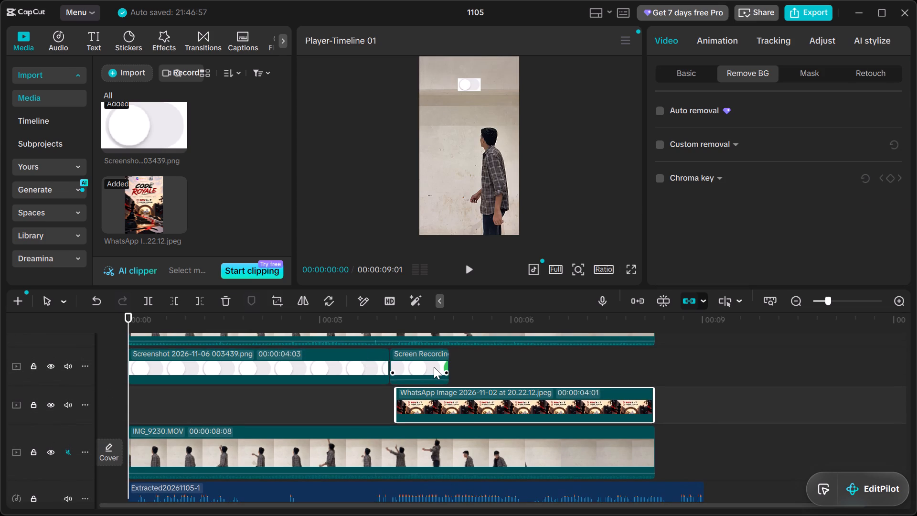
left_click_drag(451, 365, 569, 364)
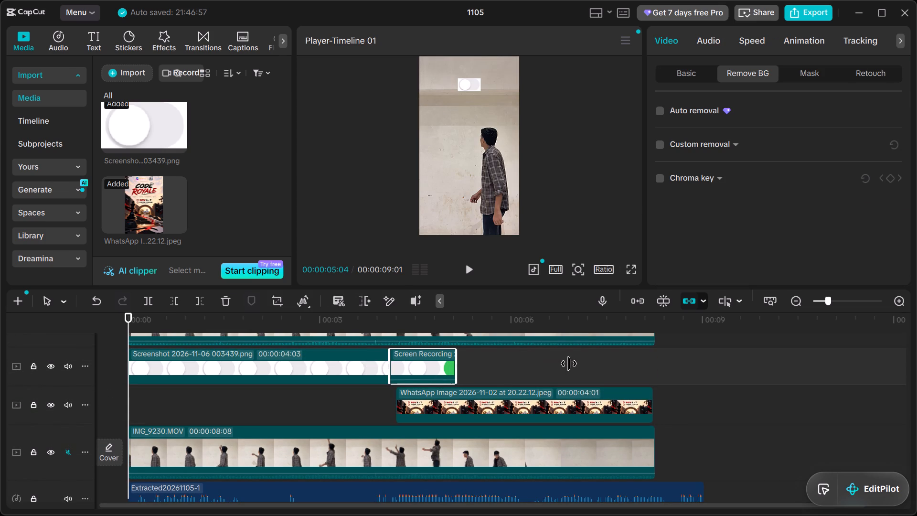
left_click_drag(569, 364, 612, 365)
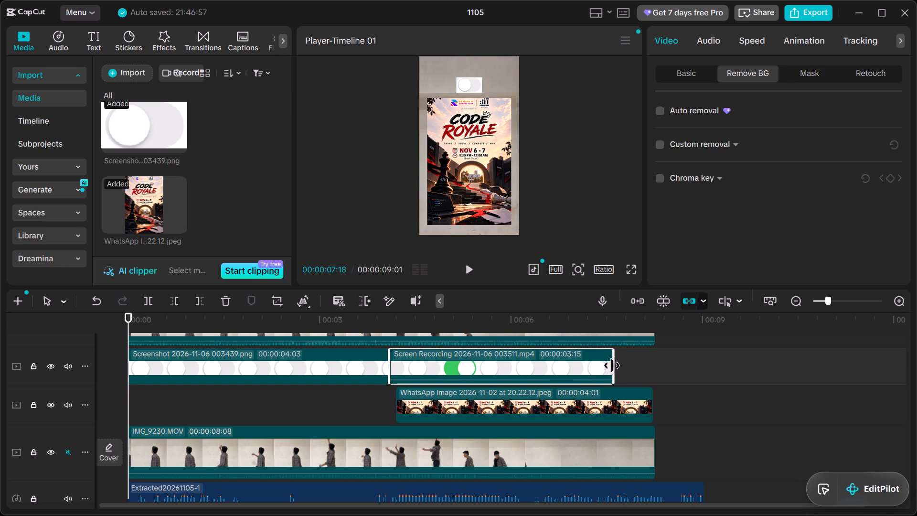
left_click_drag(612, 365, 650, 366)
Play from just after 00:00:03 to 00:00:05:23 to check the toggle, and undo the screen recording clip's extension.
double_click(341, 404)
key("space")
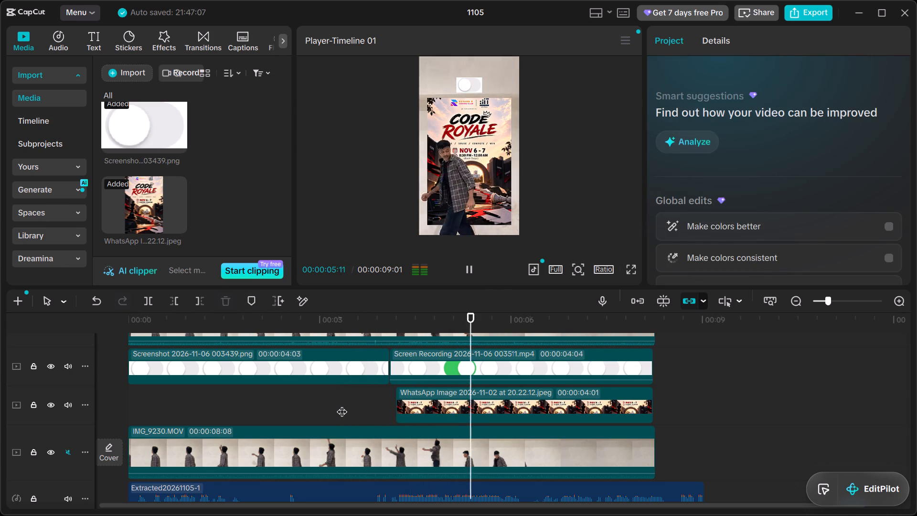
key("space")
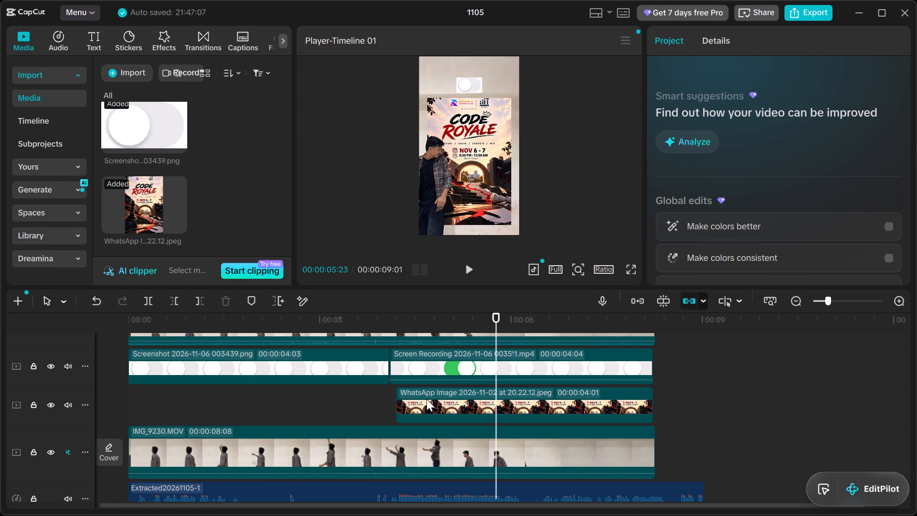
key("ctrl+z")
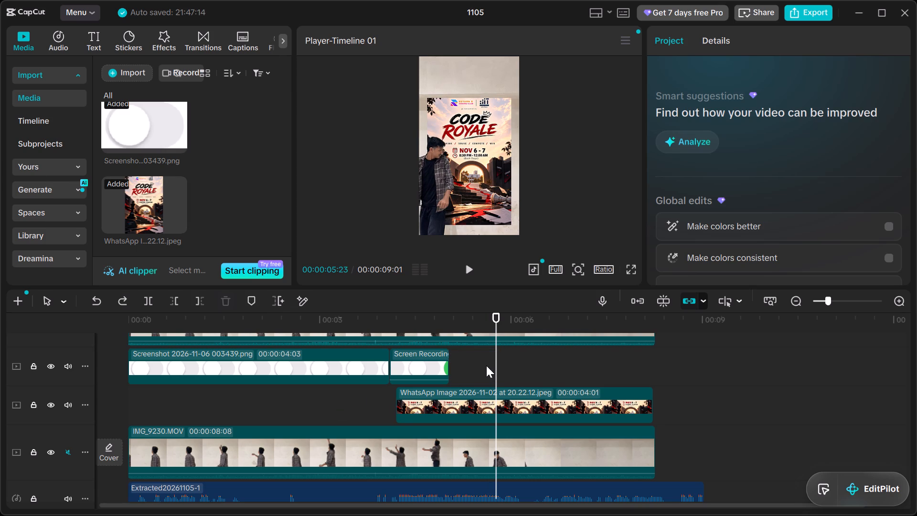
Copy the Screen Recording toggle clip and paste the duplicate on the same track at 00:00:06:09.
left_click(416, 360)
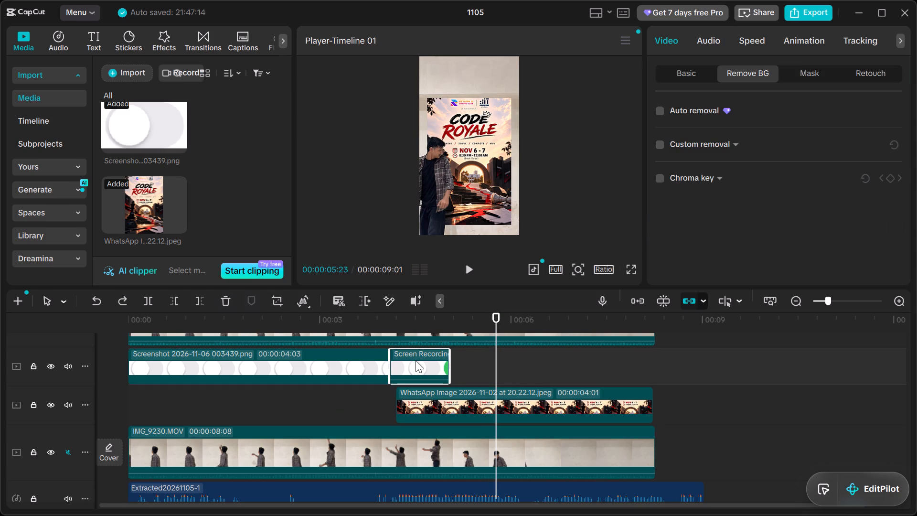
double_click(433, 361)
scroll(433, 361, "up", 1)
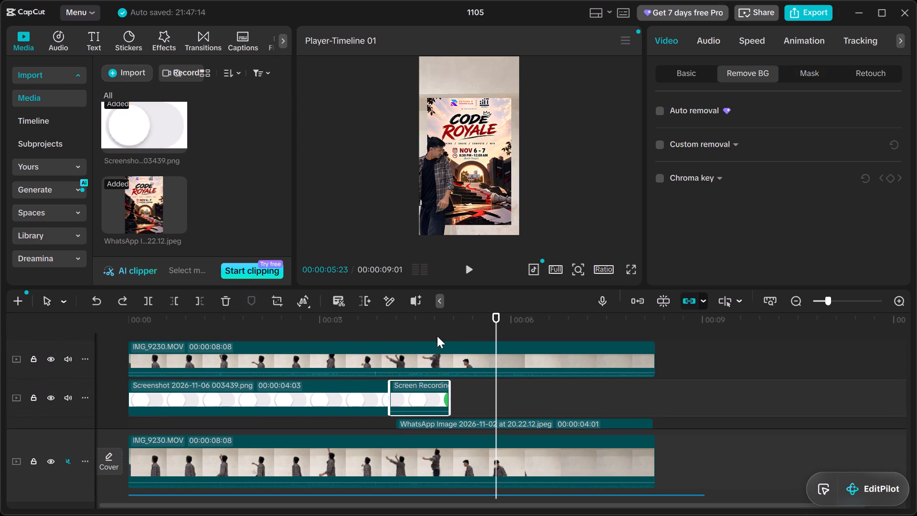
double_click(437, 331)
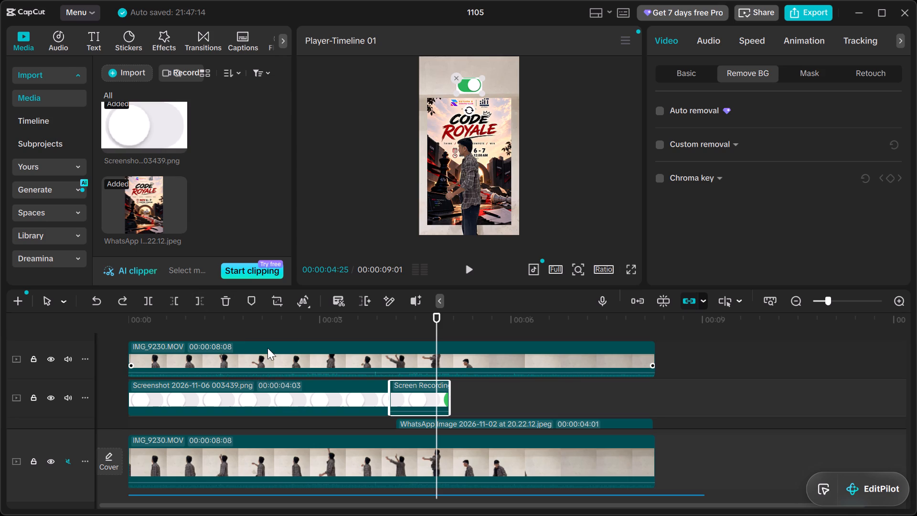
key("ctrl+c")
left_click(529, 395)
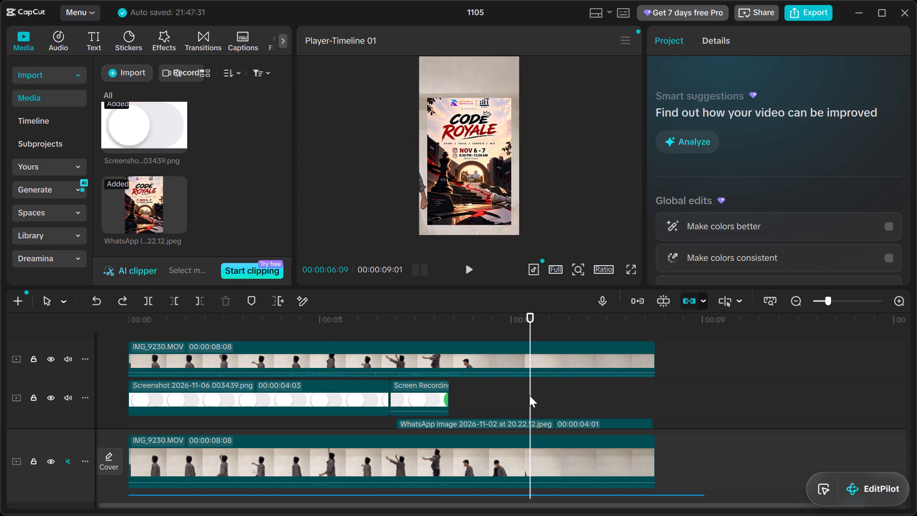
key("ctrl+v")
Trim the start of the pasted toggle clip to 00:00:07:00, keeping only its green end portion.
double_click(569, 386)
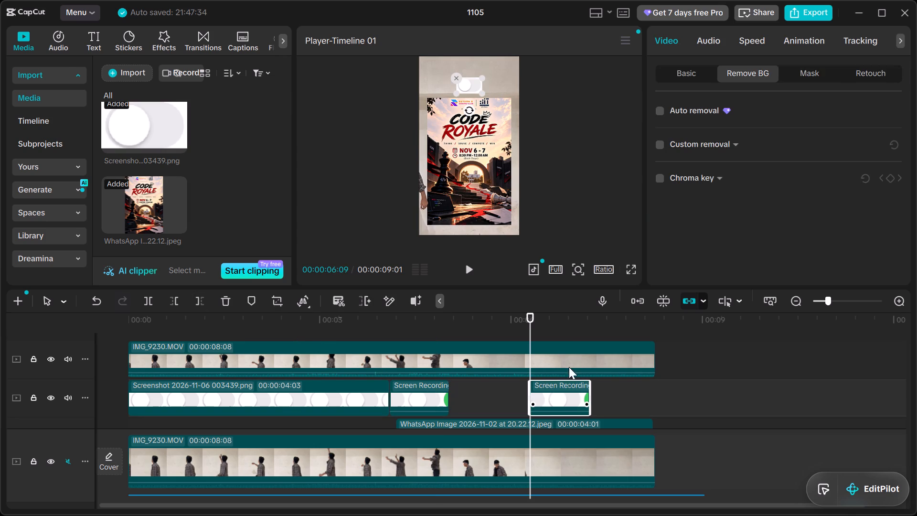
double_click(568, 331)
double_click(574, 331)
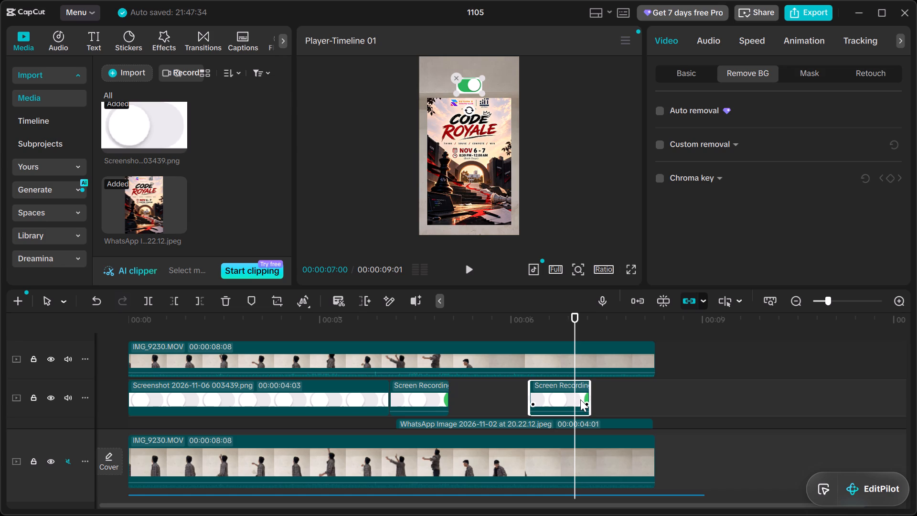
left_click(172, 297)
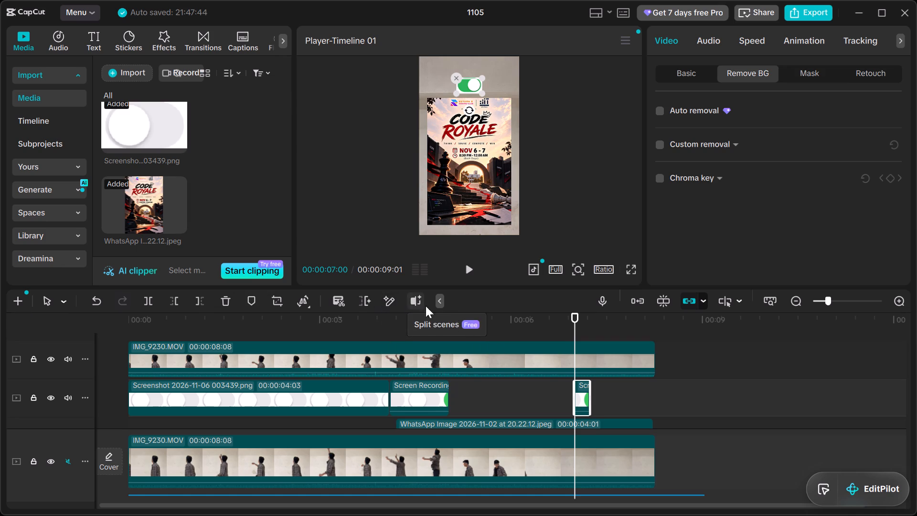
Look through the commands available for the trimmed toggle clip for a way to hold its green frame.
right_click(584, 396)
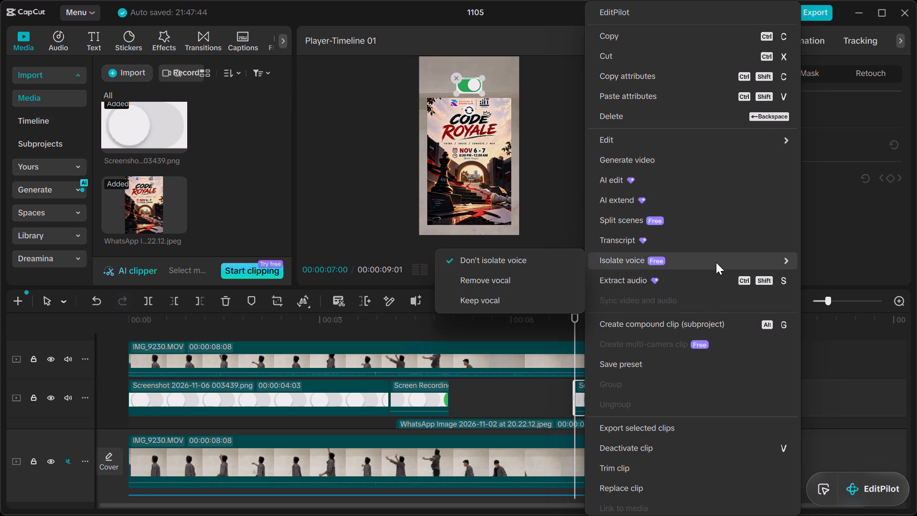
scroll(716, 262, "down", 4)
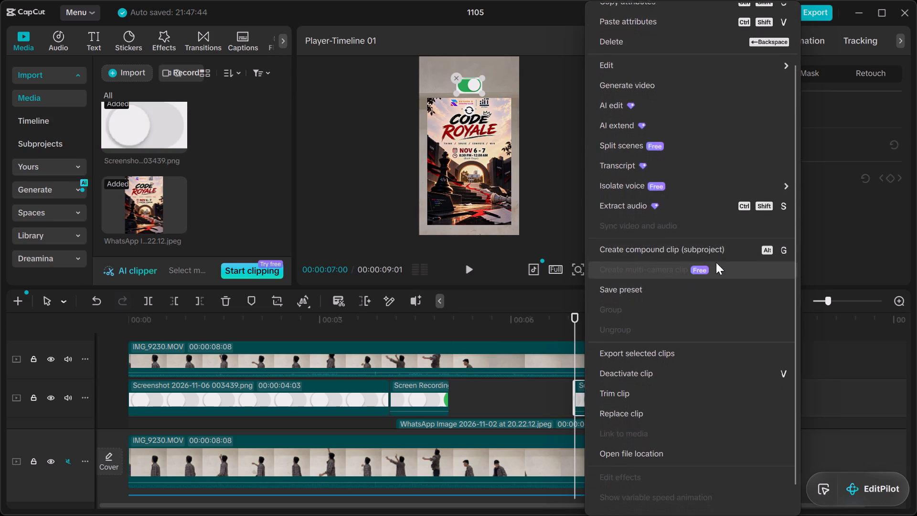
scroll(716, 262, "down", 6)
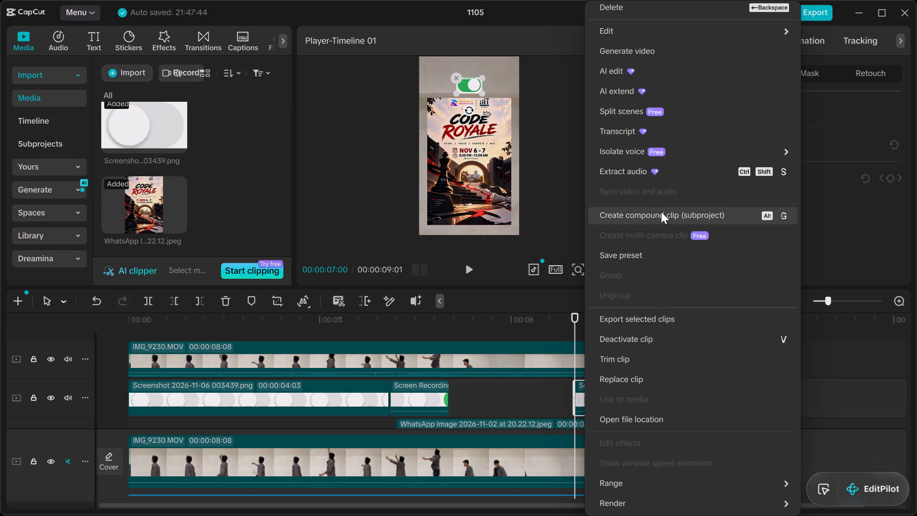
scroll(661, 212, "down", 1)
scroll(661, 212, "up", 3)
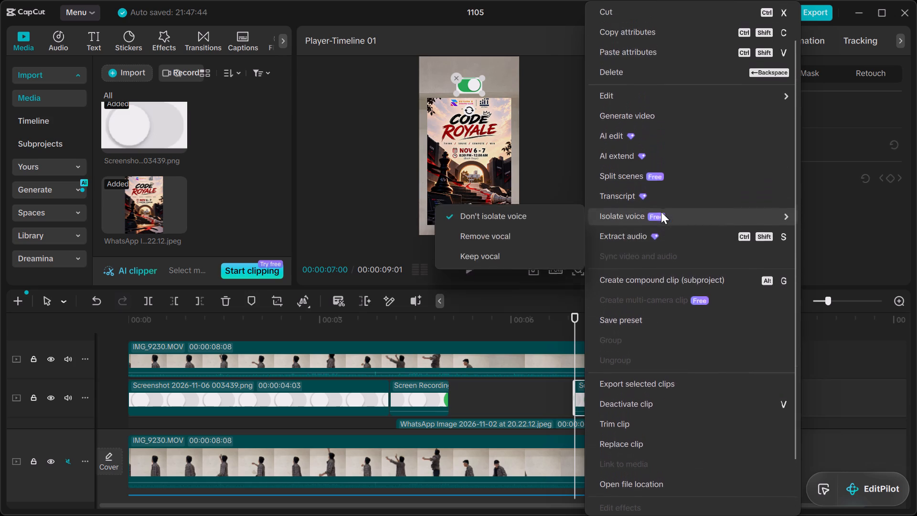
scroll(661, 212, "up", 4)
left_click(833, 232)
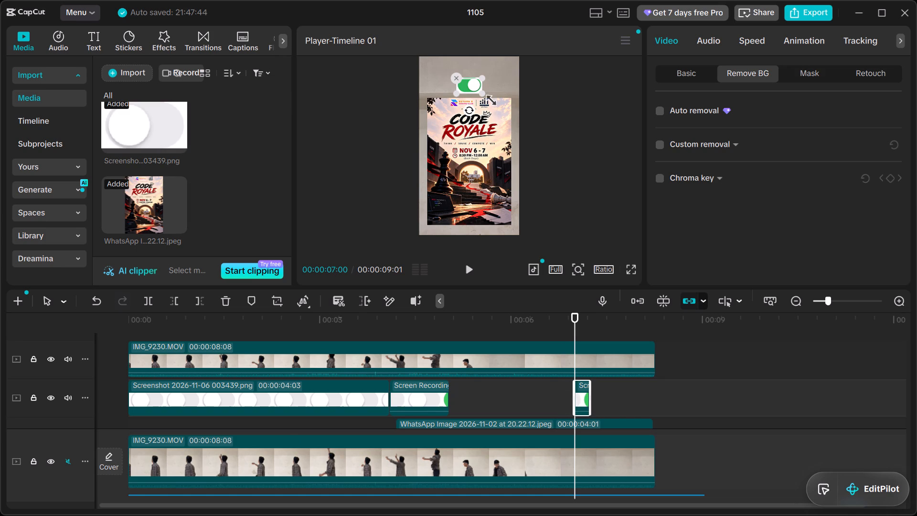
Examine the trimmed toggle clip's basic video settings for an option that holds its green frame.
right_click(463, 86)
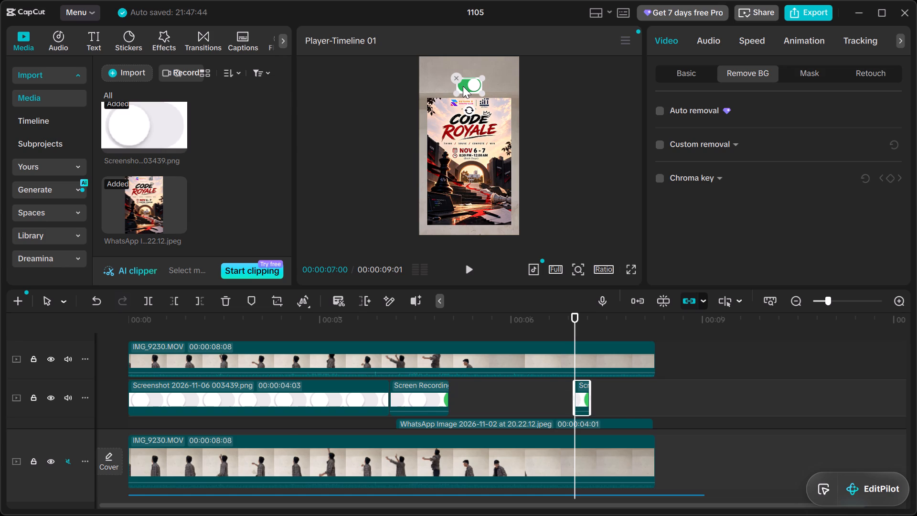
right_click(463, 86)
scroll(837, 37, "left", 11)
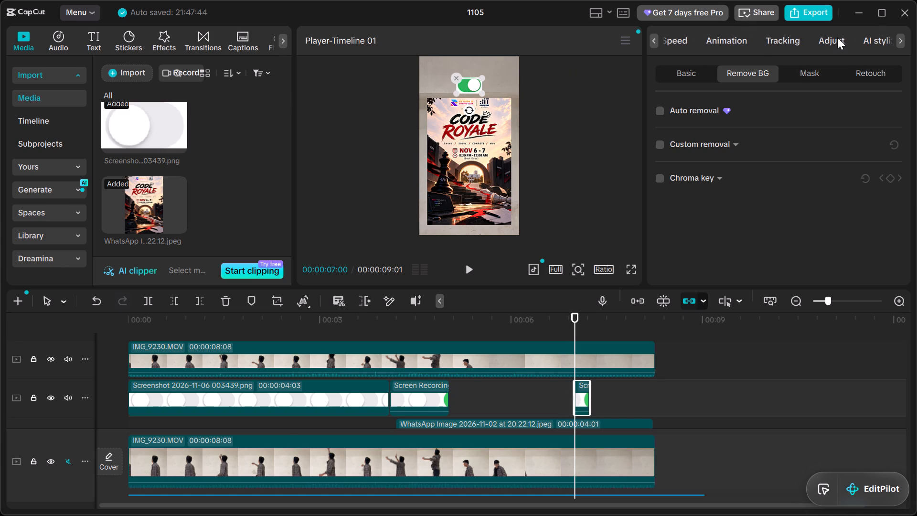
scroll(837, 37, "left", 9)
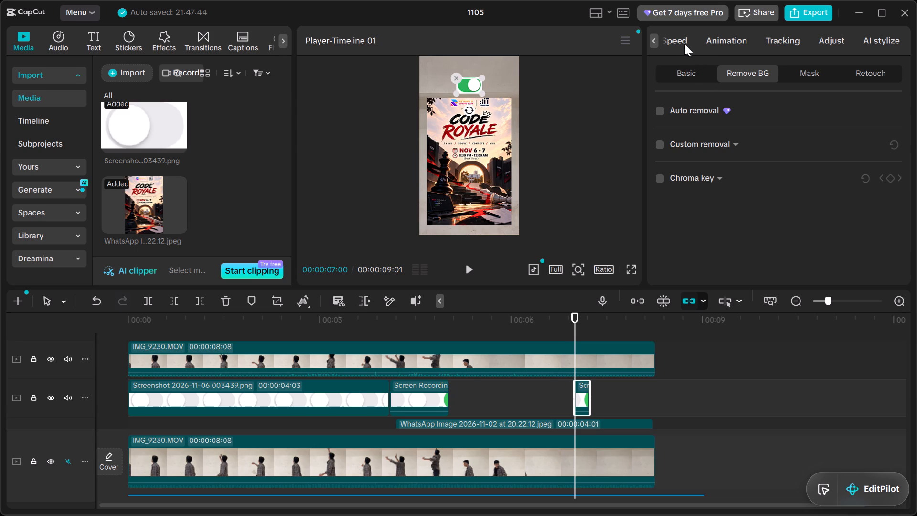
scroll(684, 43, "right", 5)
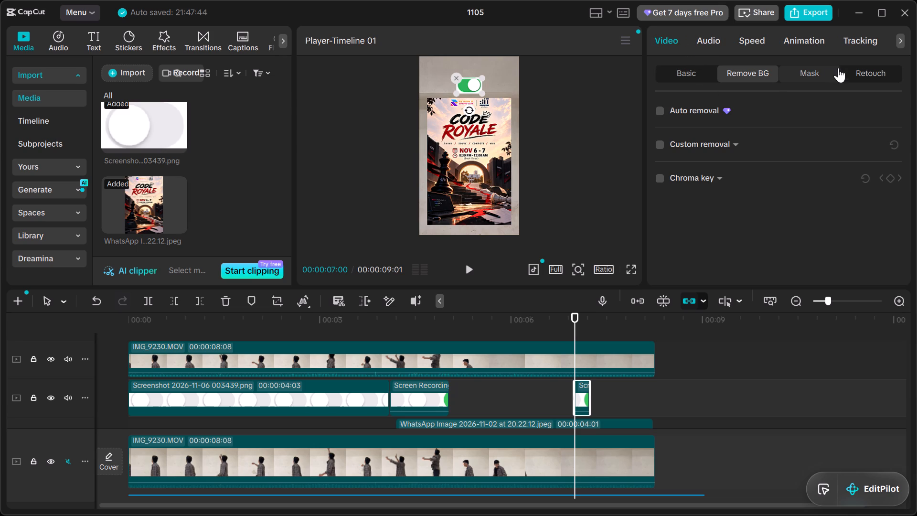
left_click(694, 75)
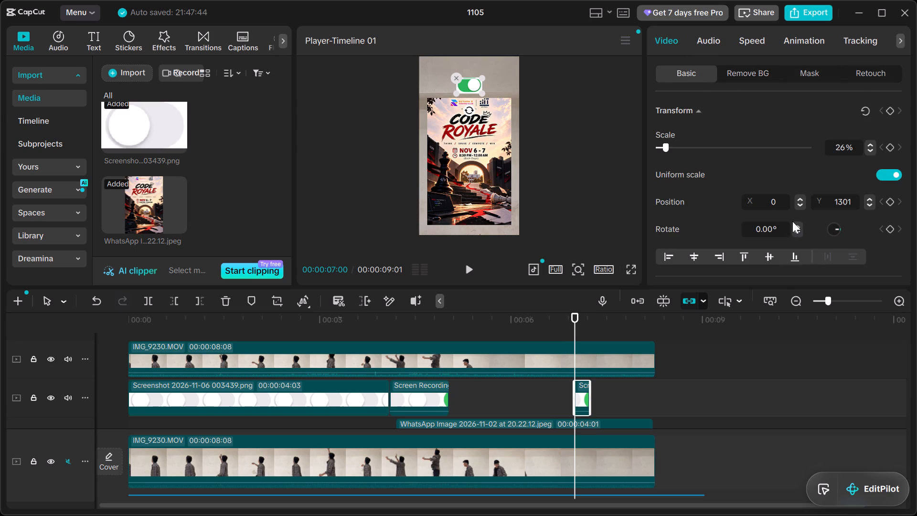
scroll(792, 221, "down", 6)
scroll(792, 221, "up", 1)
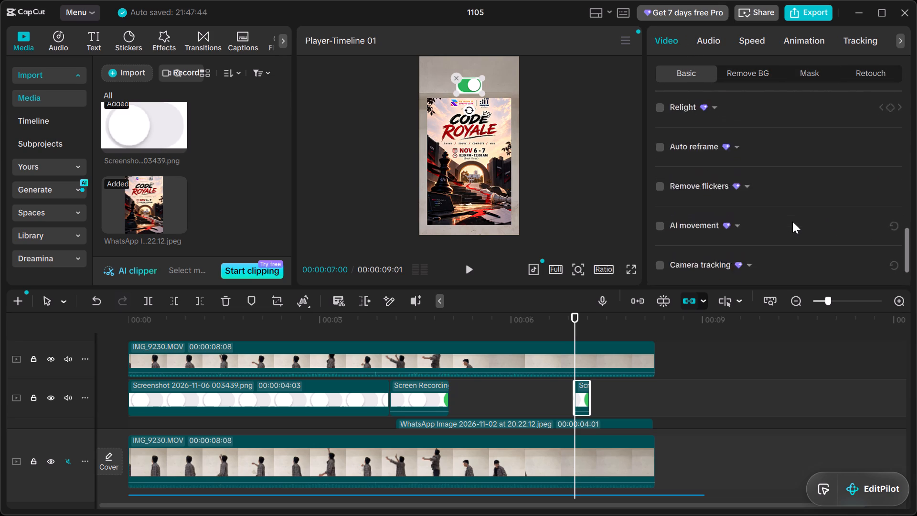
scroll(792, 221, "up", 2)
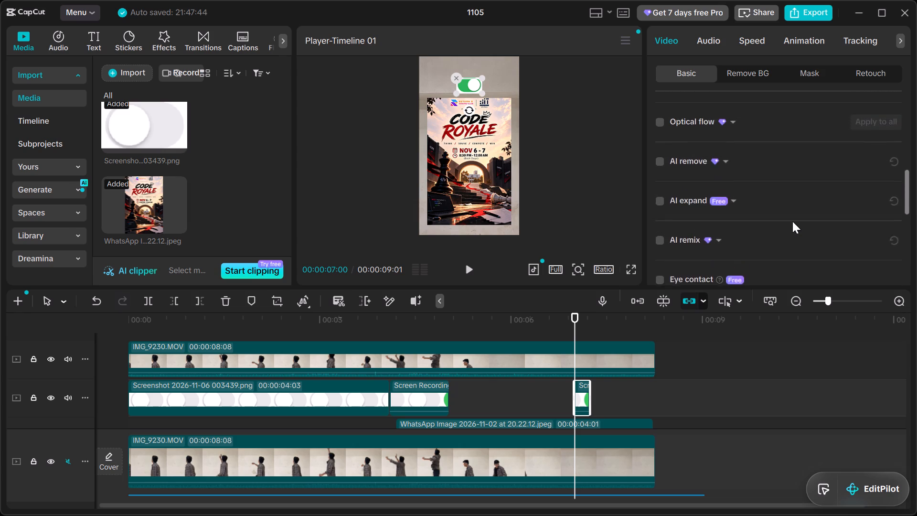
scroll(792, 221, "up", 1)
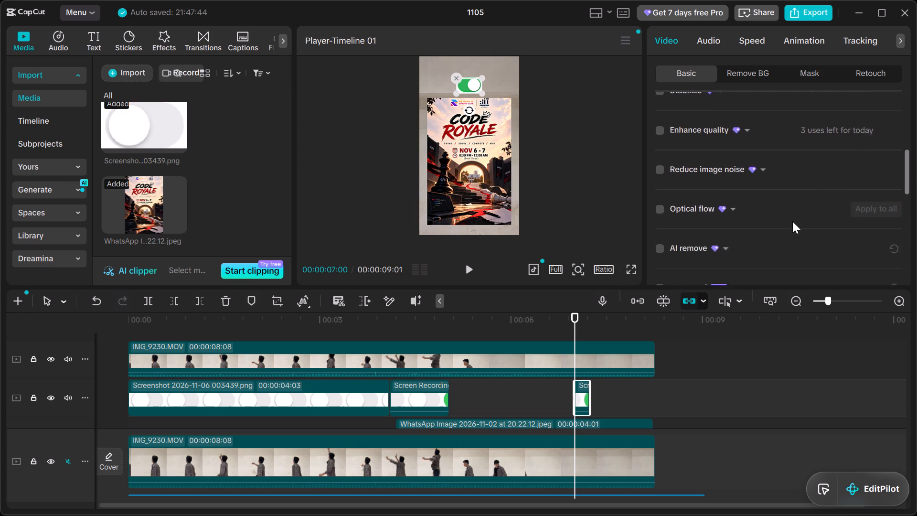
scroll(792, 221, "down", 2)
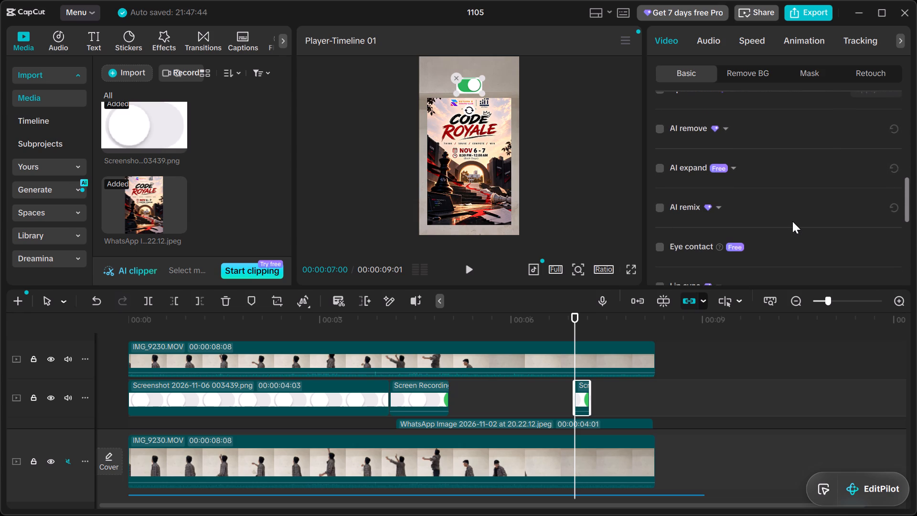
scroll(792, 221, "down", 2)
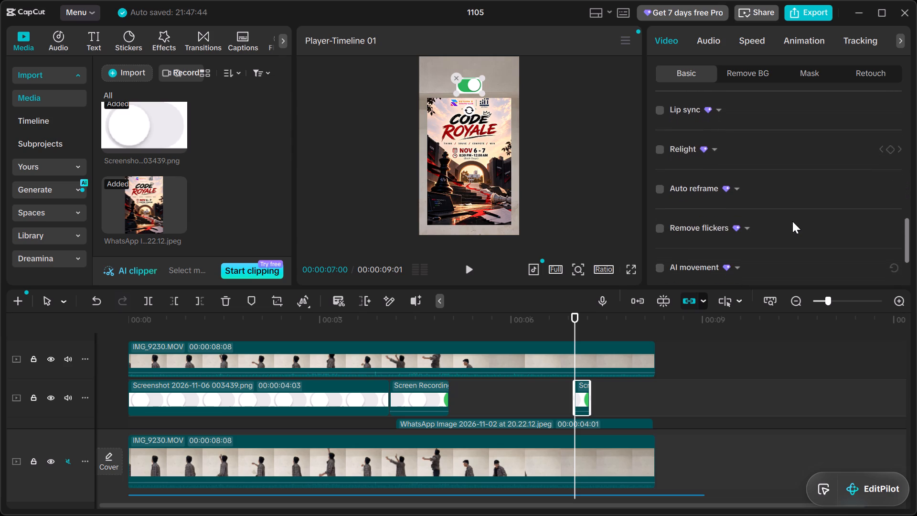
scroll(792, 221, "down", 5)
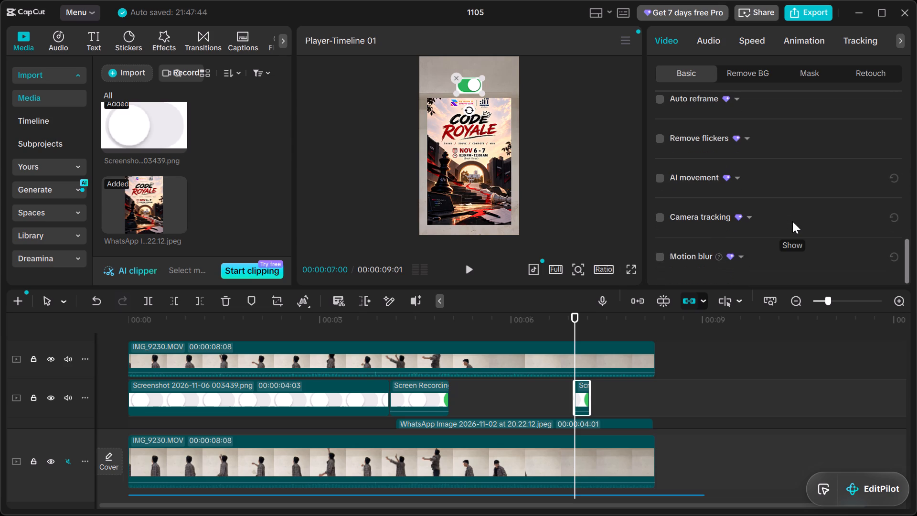
scroll(792, 221, "down", 3)
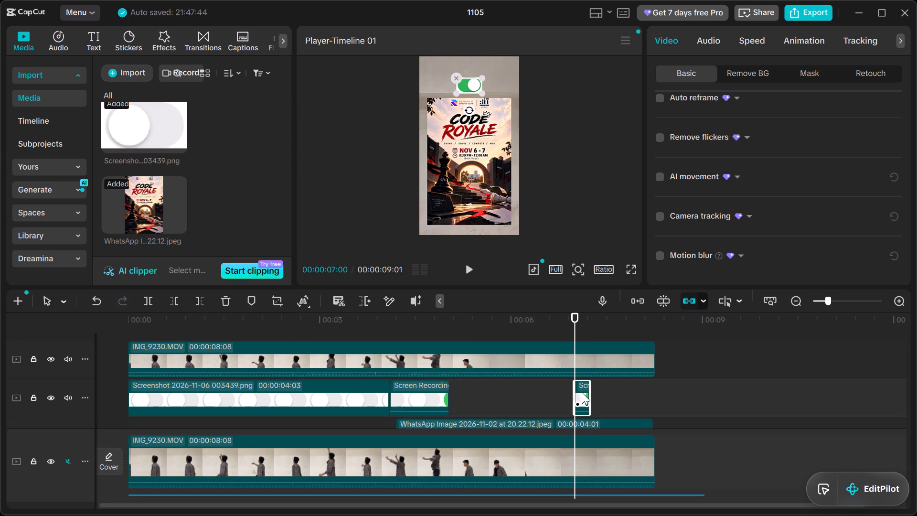
Create a freeze frame of the green toggle from the trimmed clip at 00:00:07:03.
double_click(581, 329)
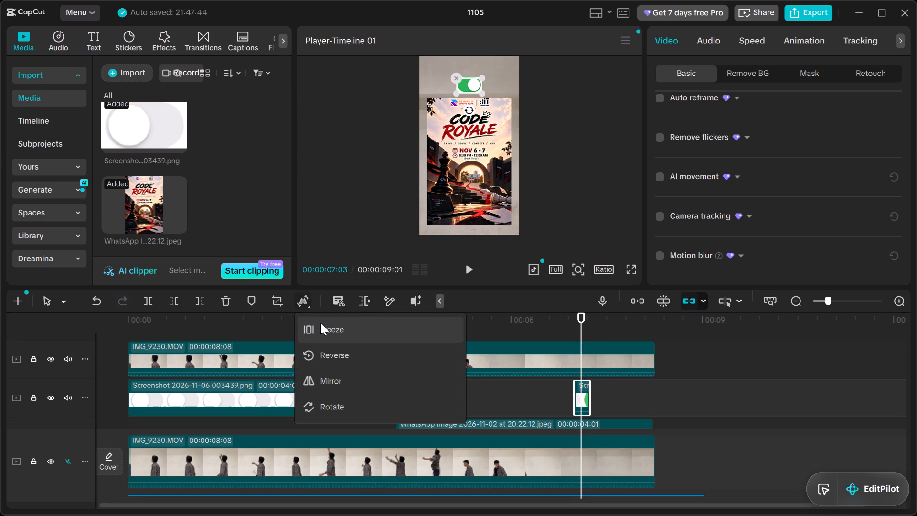
left_click(320, 323)
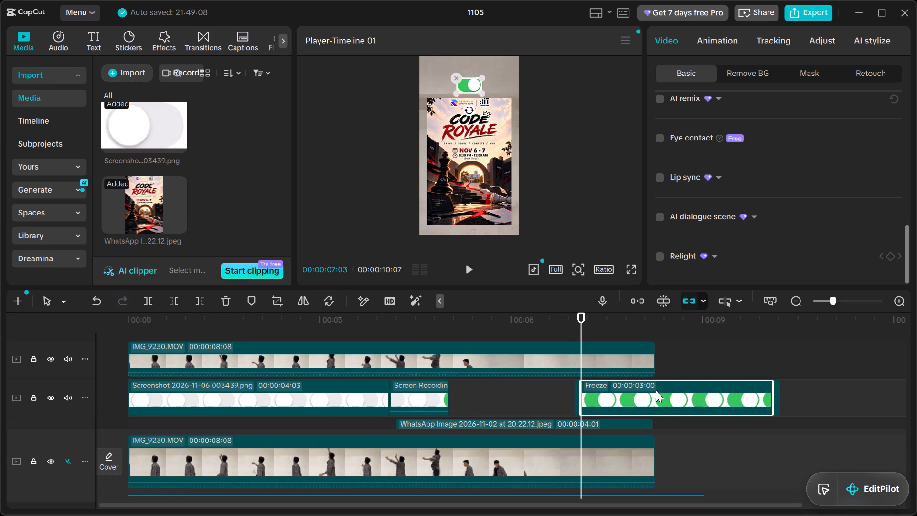
Move the freeze clip to its own track above the toggle clips, starting just after the first Screen Recording clip at about 00:00:05:03.
left_click_drag(674, 401, 542, 402)
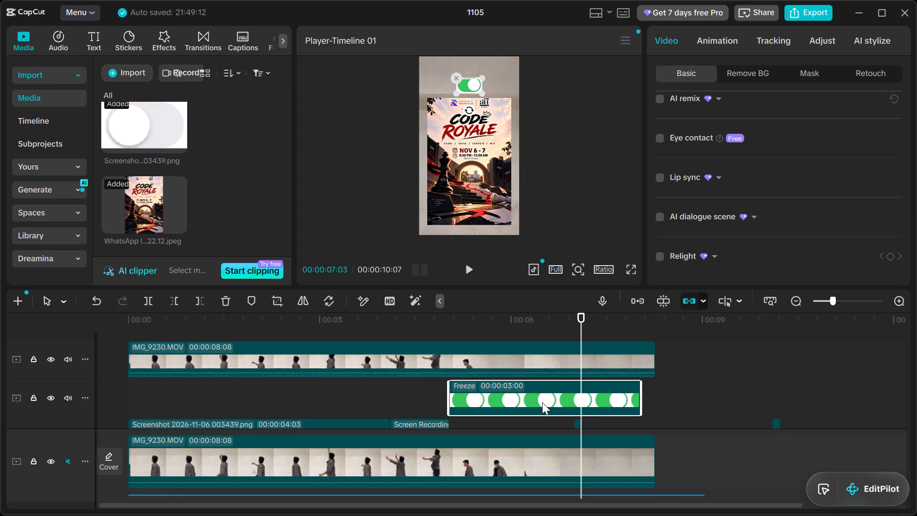
key("ctrl+z")
left_click_drag(618, 390, 501, 396)
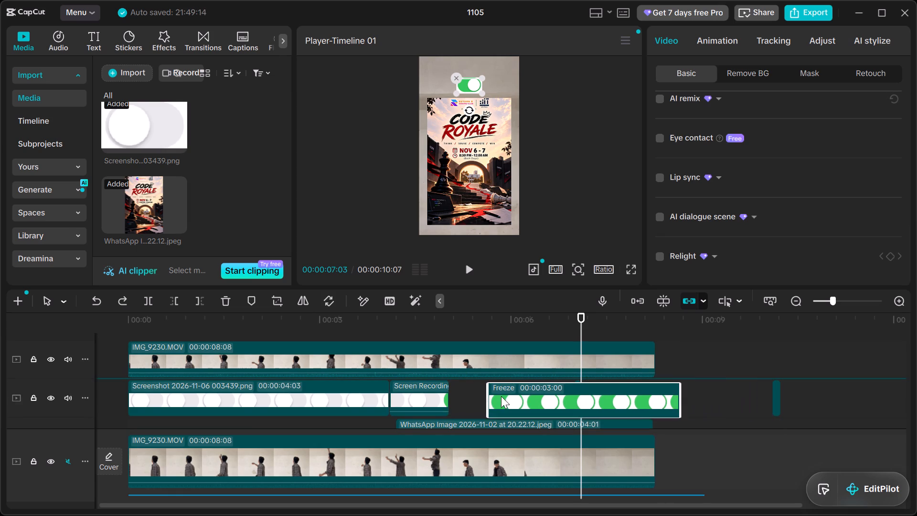
left_click_drag(501, 396, 492, 391)
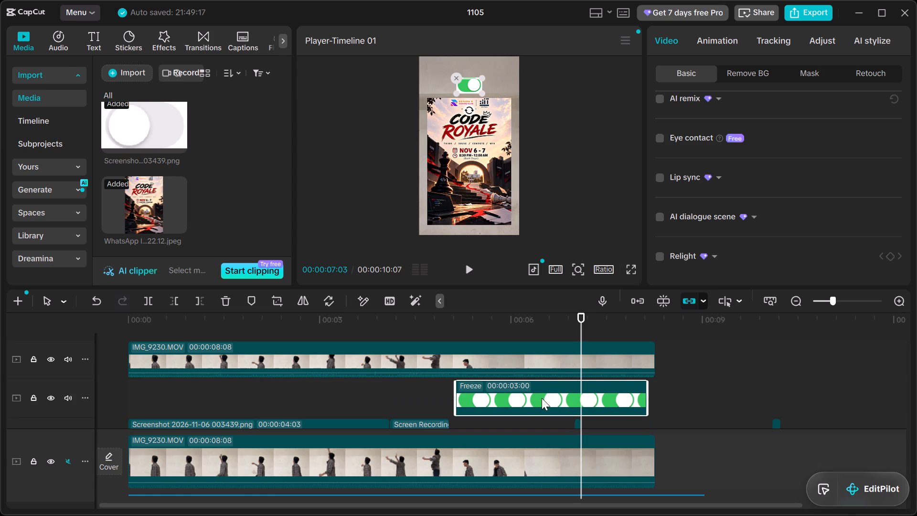
Delete the two leftover short toggle clips, near 00:00:07 and 00:00:10, from the Screenshot and Screen Recording track.
scroll(542, 398, "down", 1)
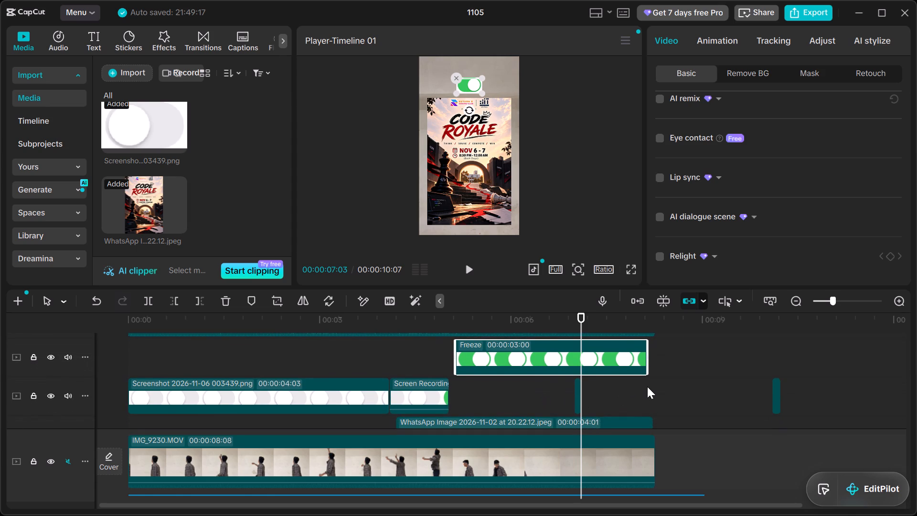
left_click(685, 362)
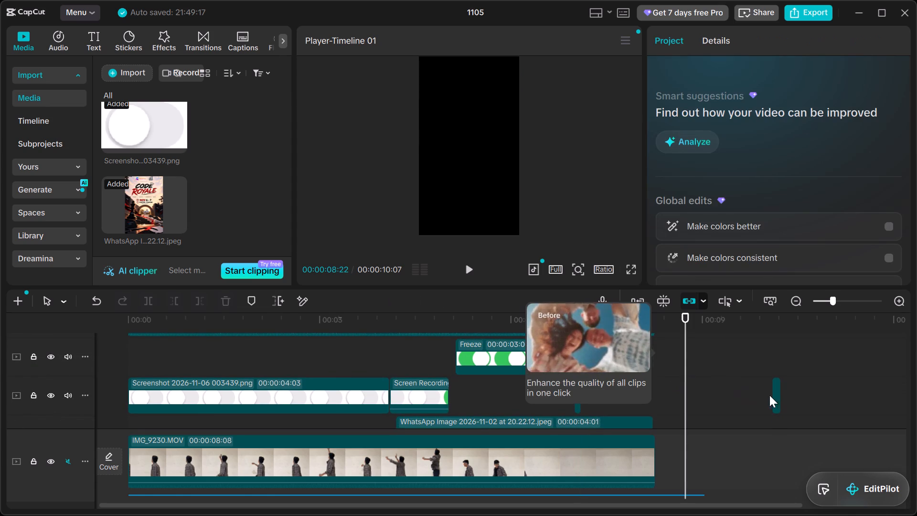
left_click(775, 392)
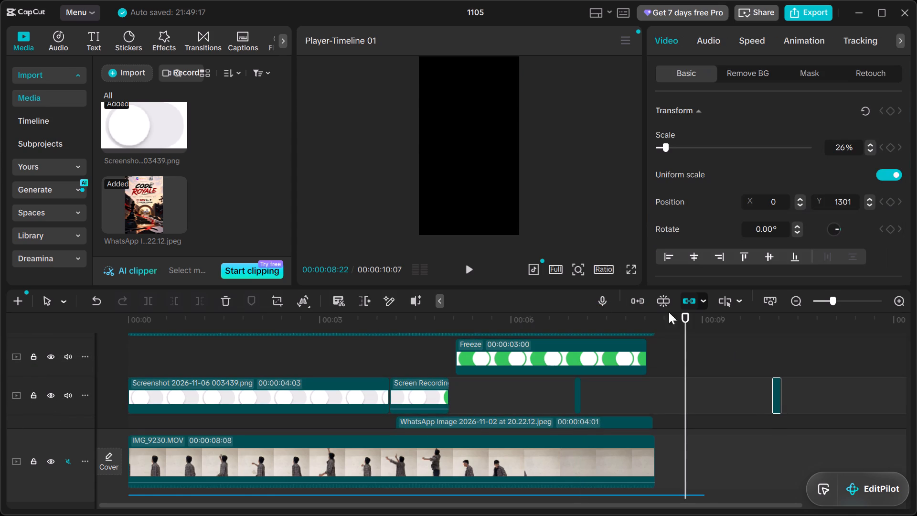
left_click(225, 301)
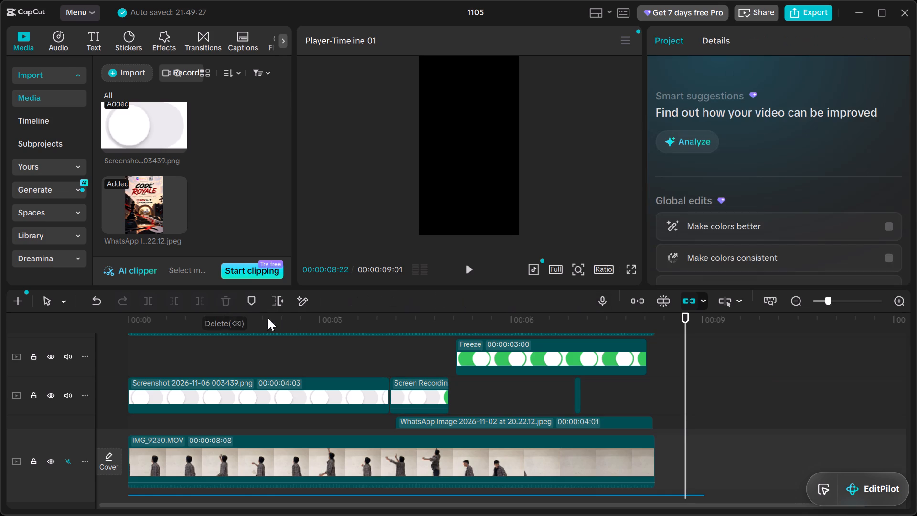
left_click(579, 392)
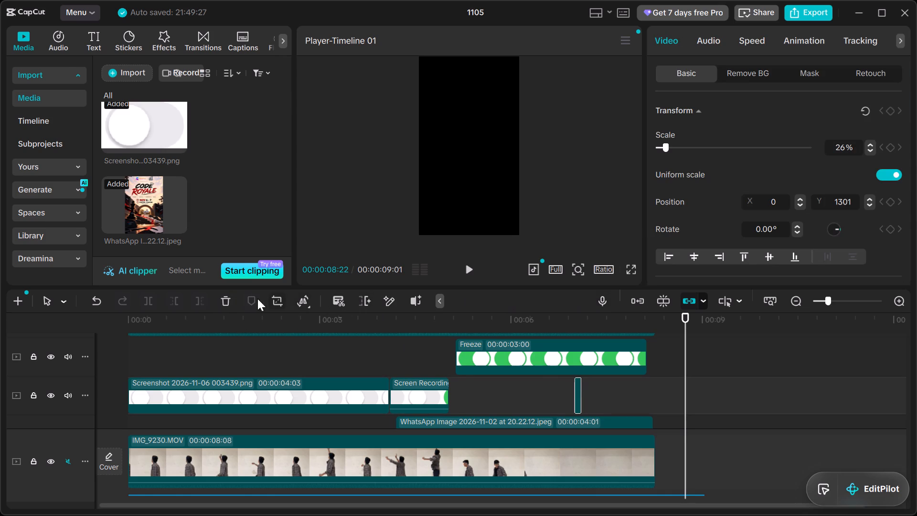
left_click(228, 298)
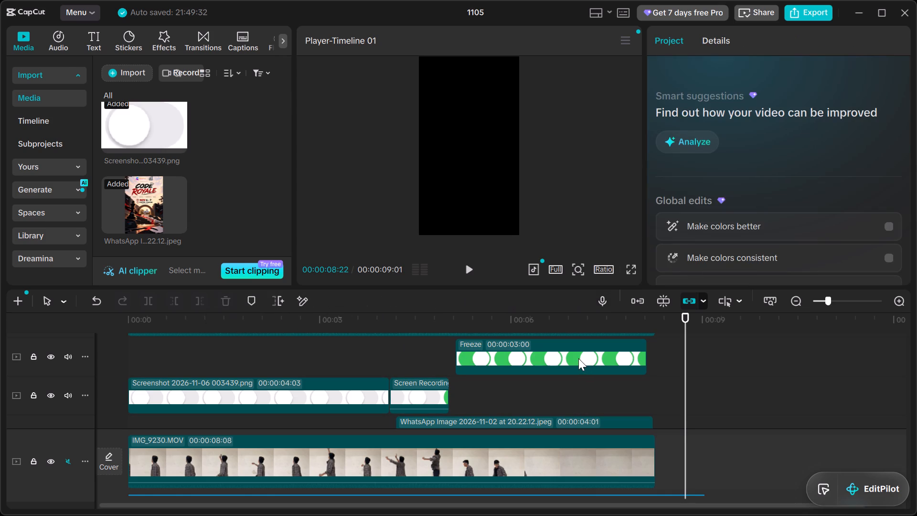
Move the freeze clip down onto the toggle track, directly after the remaining Screen Recording clip.
left_click_drag(578, 358, 573, 394)
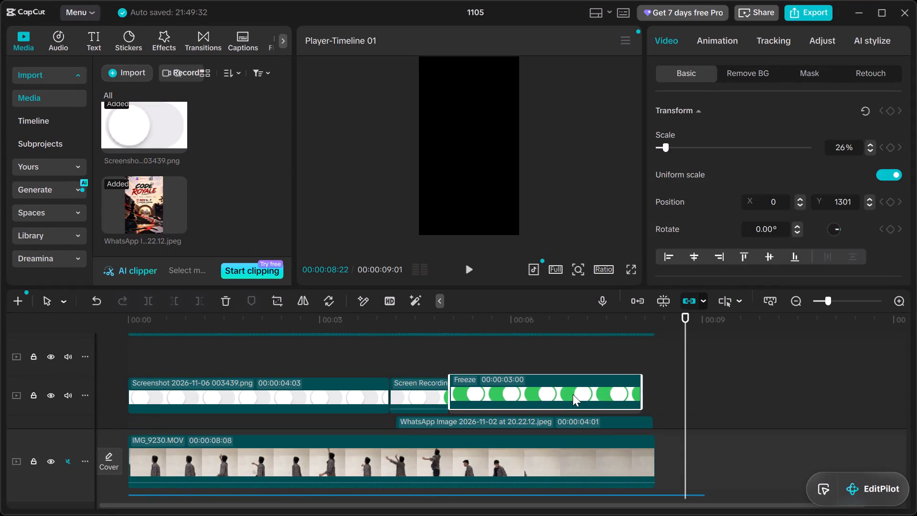
left_click_drag(573, 394, 574, 396)
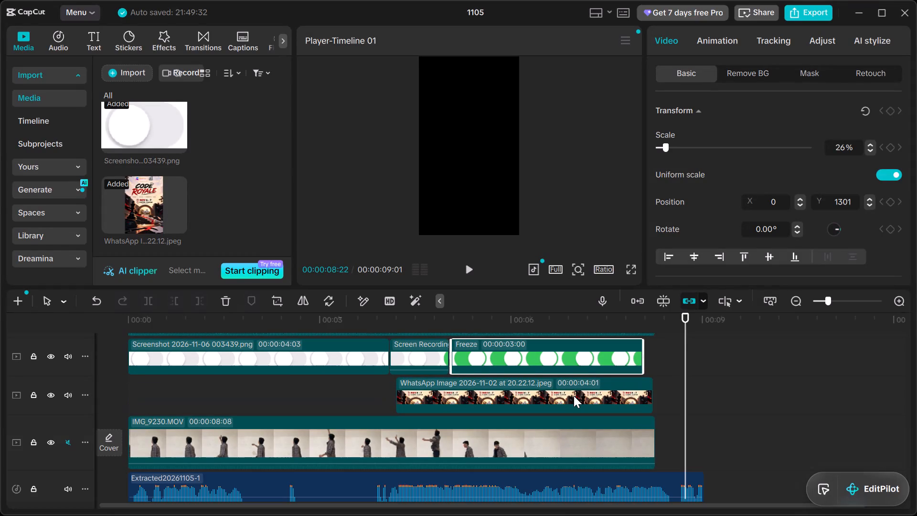
Extend the end of the freeze clip on the toggle track to a duration of 00:00:03:03.
scroll(574, 396, "up", 1)
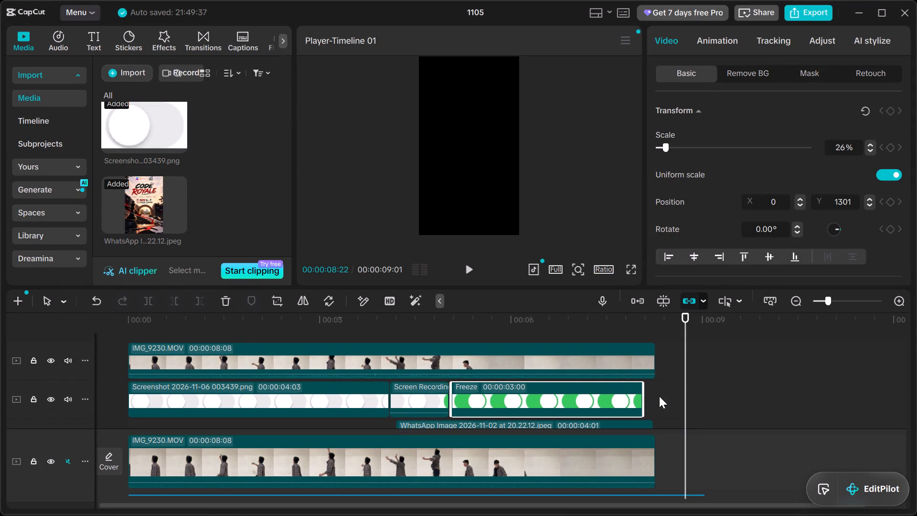
left_click(623, 392)
left_click_drag(642, 396, 648, 396)
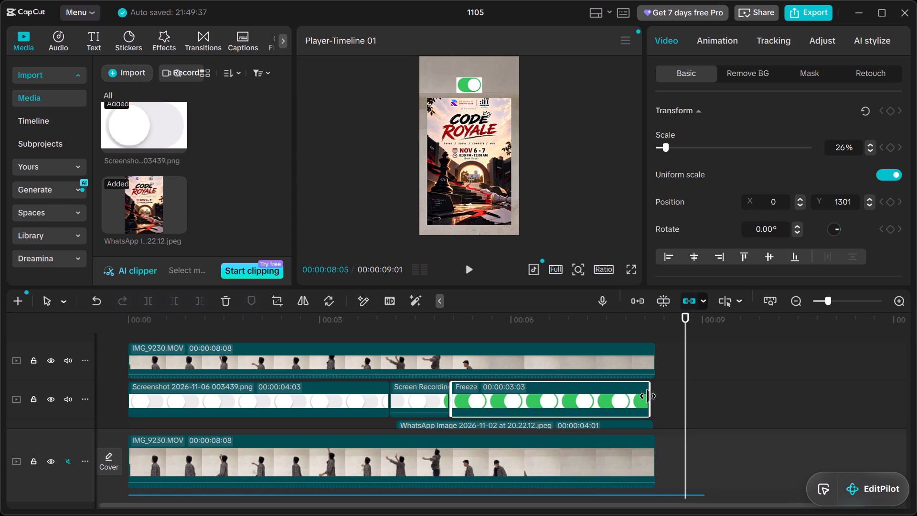
left_click_drag(648, 396, 649, 396)
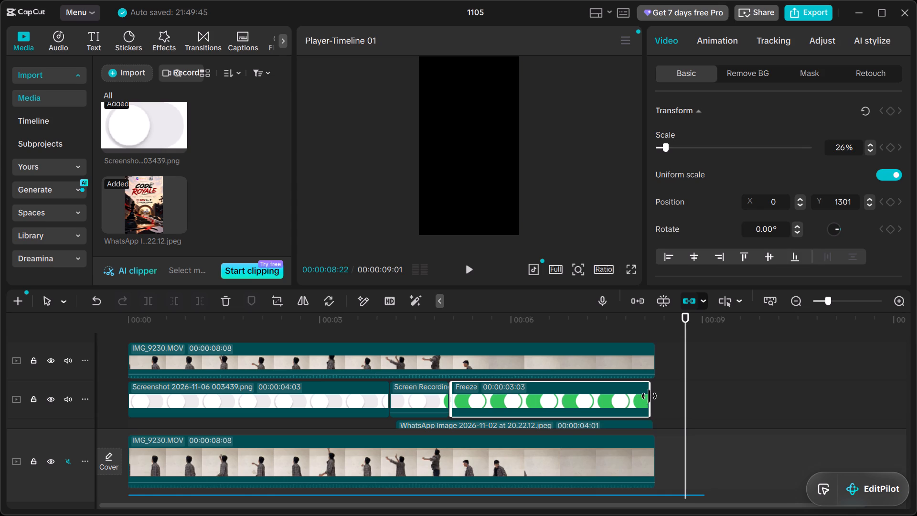
Trim the end of the upper IMG_9230.MOV clip to 00:00:08:05 so it ends with the freeze clip.
left_click(649, 360)
left_click_drag(656, 359, 647, 362)
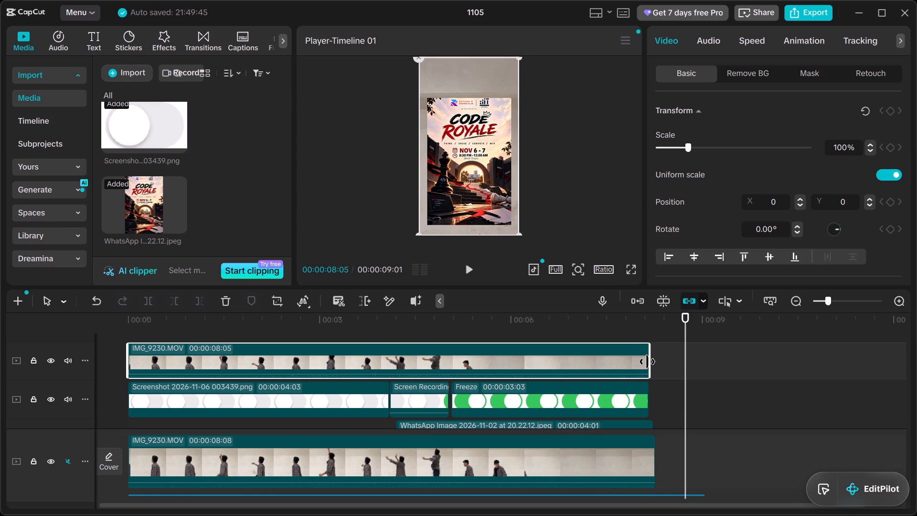
left_click_drag(647, 362, 647, 361)
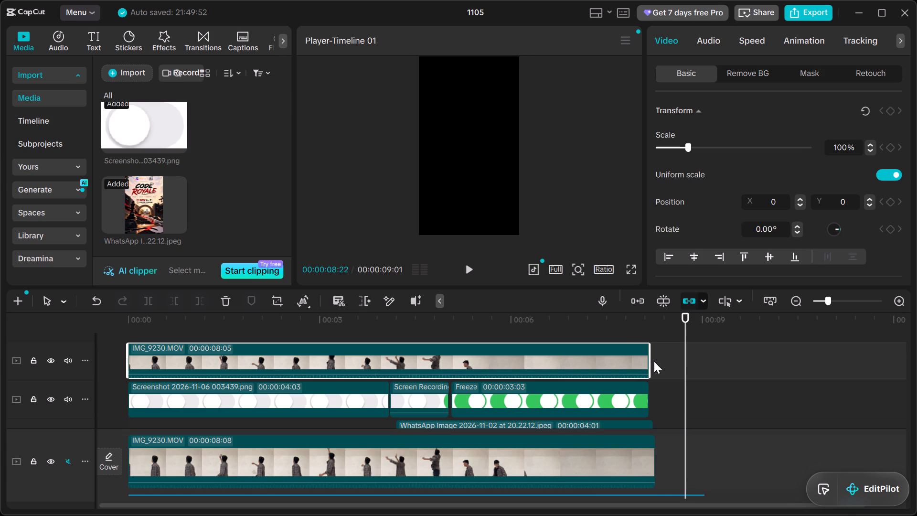
Extend the end of the upper IMG_9230.MOV clip to a duration of 00:00:08:07.
double_click(652, 332)
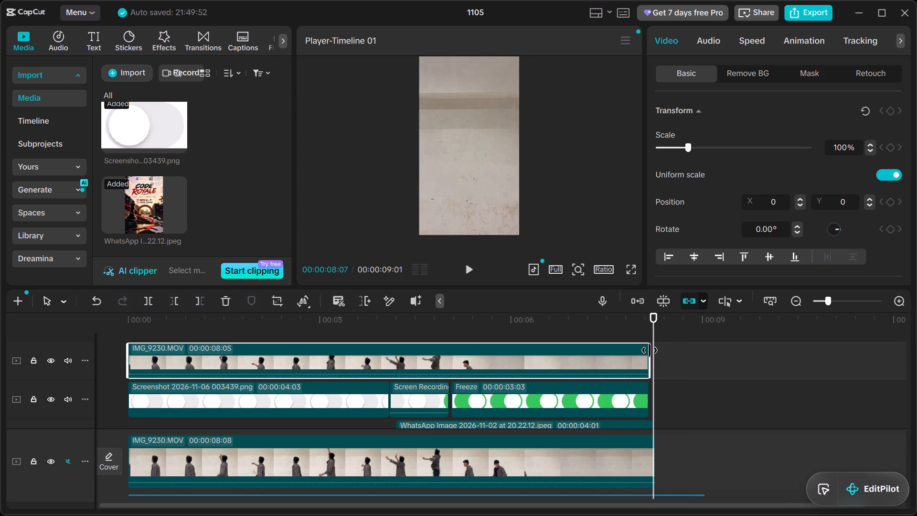
left_click(651, 362)
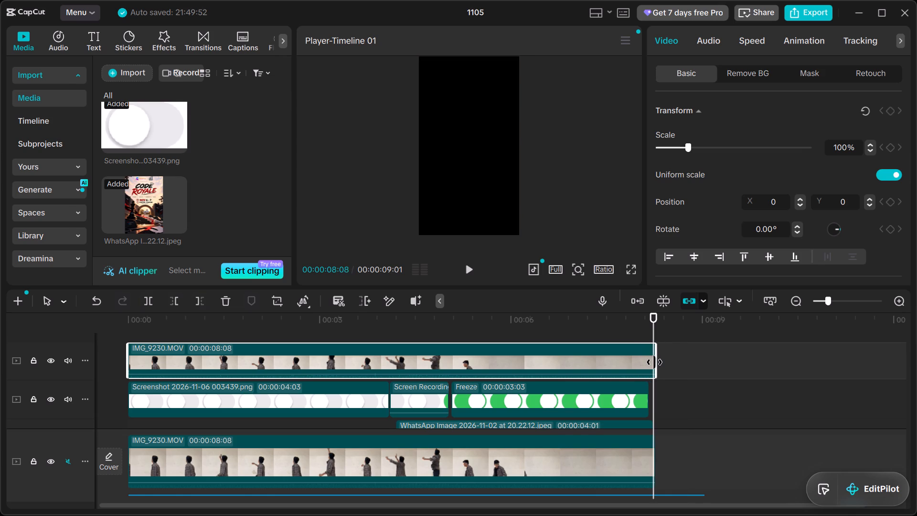
Extend the end of the freeze clip on the toggle track to a duration of 00:00:03:05.
left_click(648, 399)
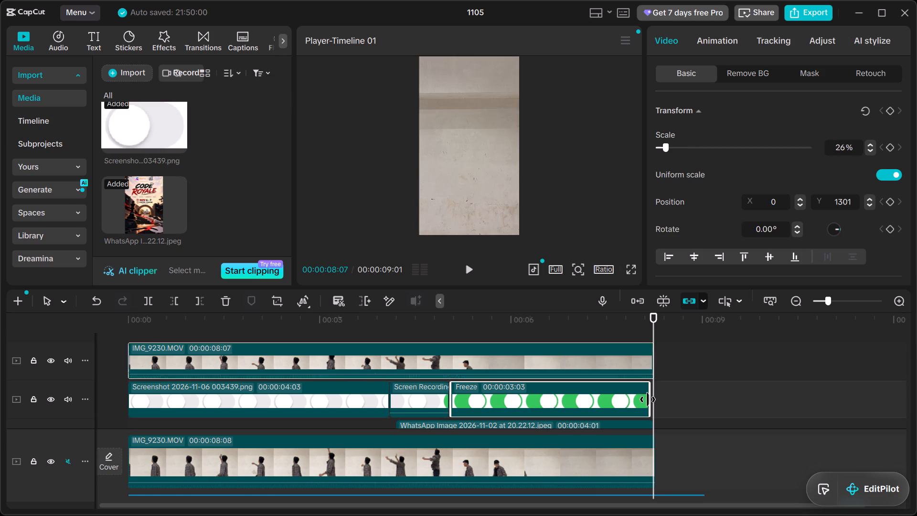
left_click_drag(648, 399, 650, 401)
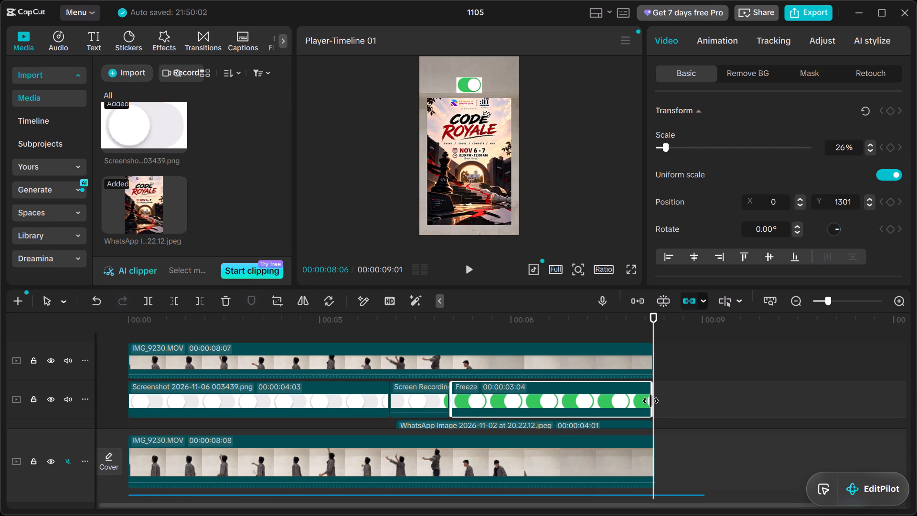
left_click_drag(650, 401, 652, 400)
Play the whole timeline from the beginning to review the overlays, footage and extracted audio together.
scroll(656, 438, "down", 1)
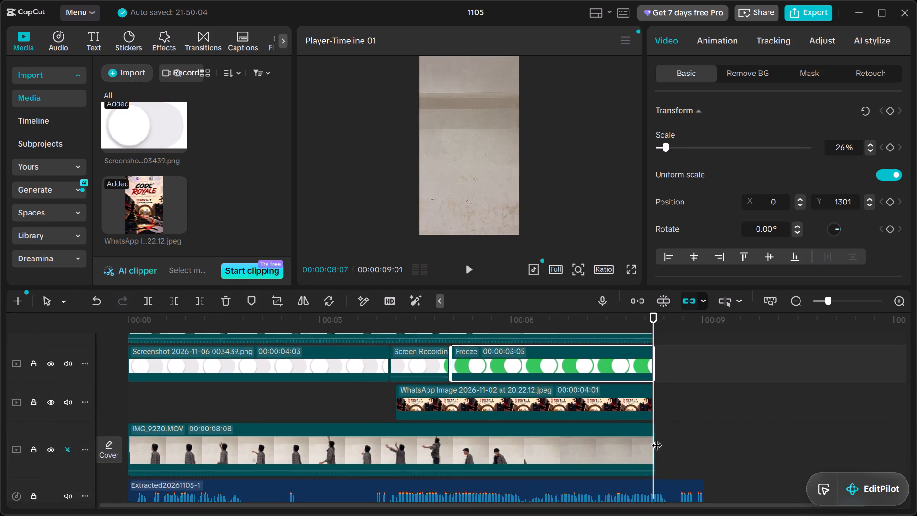
scroll(656, 438, "down", 2)
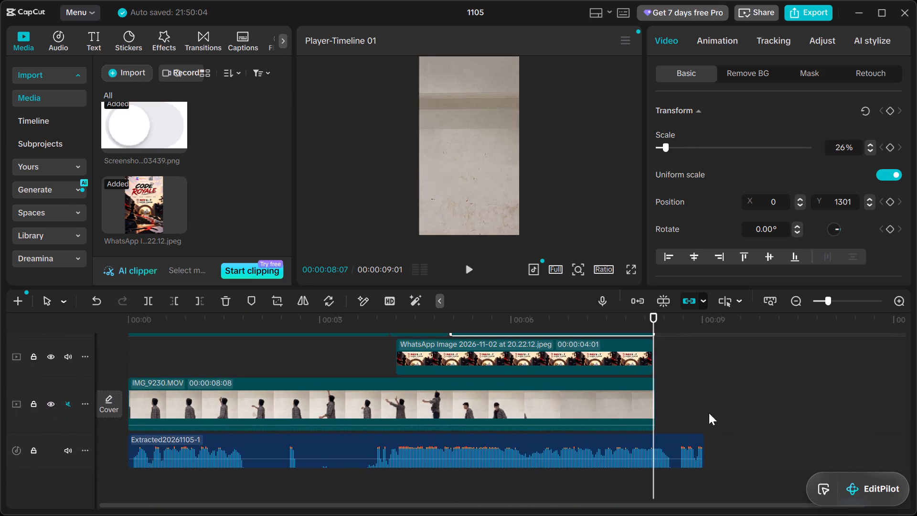
double_click(118, 352)
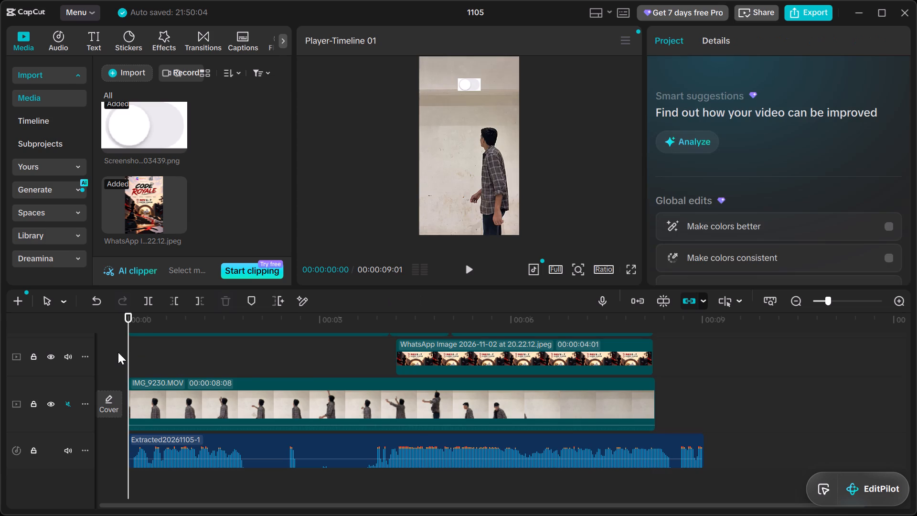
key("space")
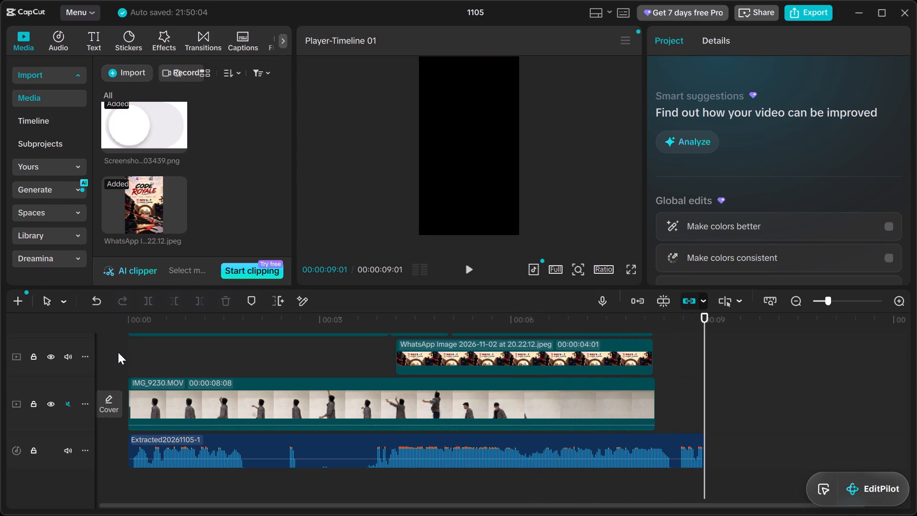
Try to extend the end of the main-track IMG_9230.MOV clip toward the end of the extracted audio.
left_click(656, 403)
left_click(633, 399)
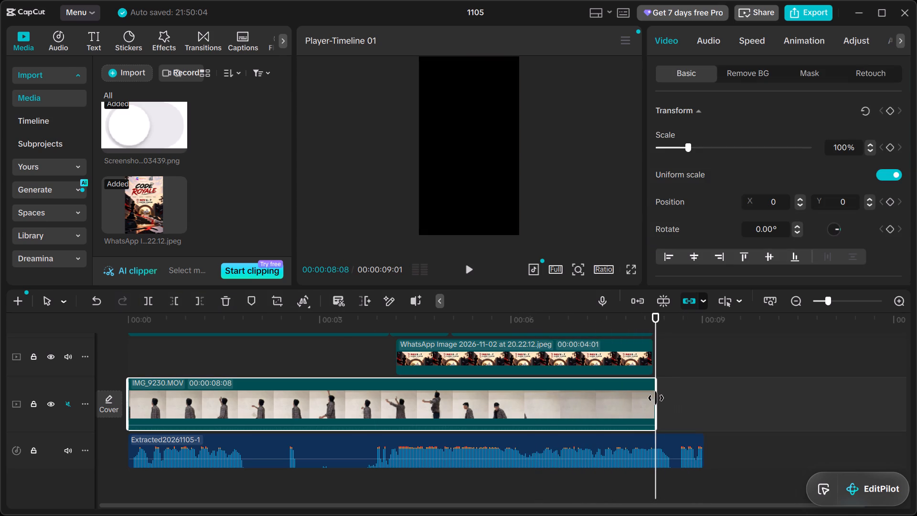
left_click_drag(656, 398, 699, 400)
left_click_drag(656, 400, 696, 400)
Split the main track's IMG_9230.MOV clip at 00:00:05:28, where the man is beside the poster.
left_click(361, 347)
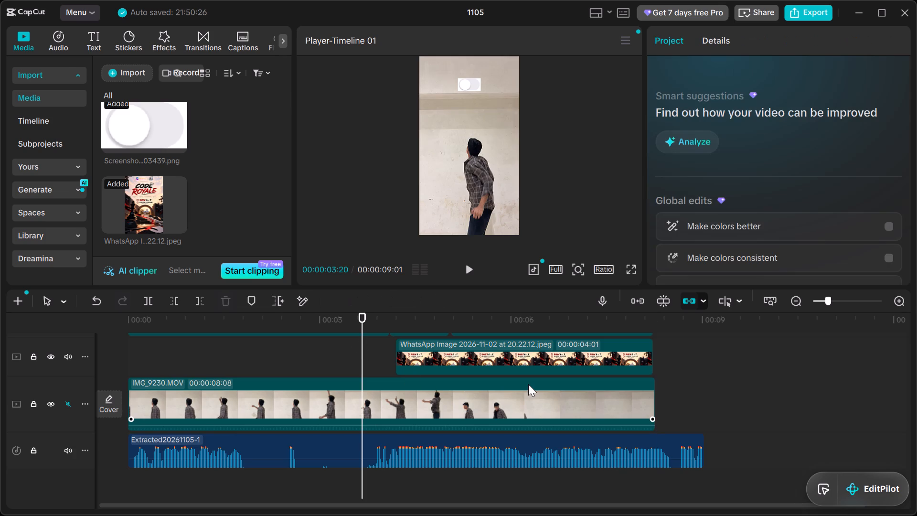
left_click(529, 407)
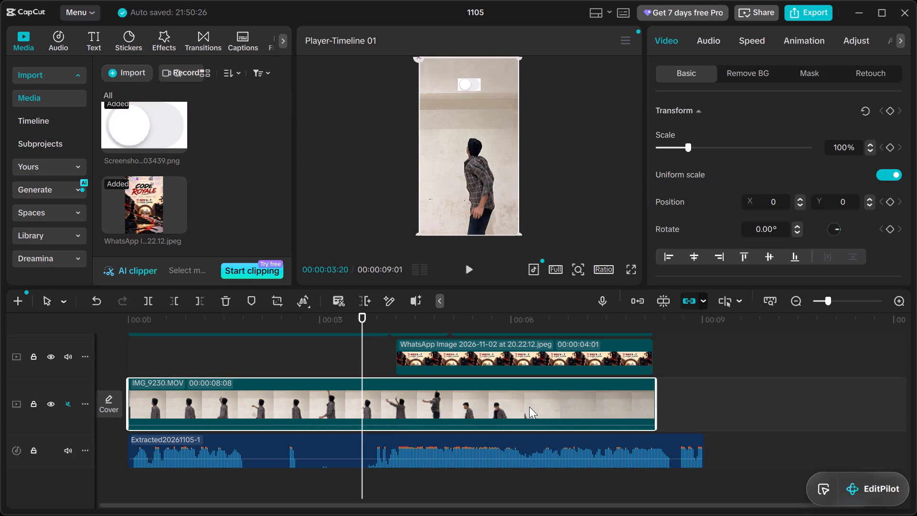
double_click(379, 362)
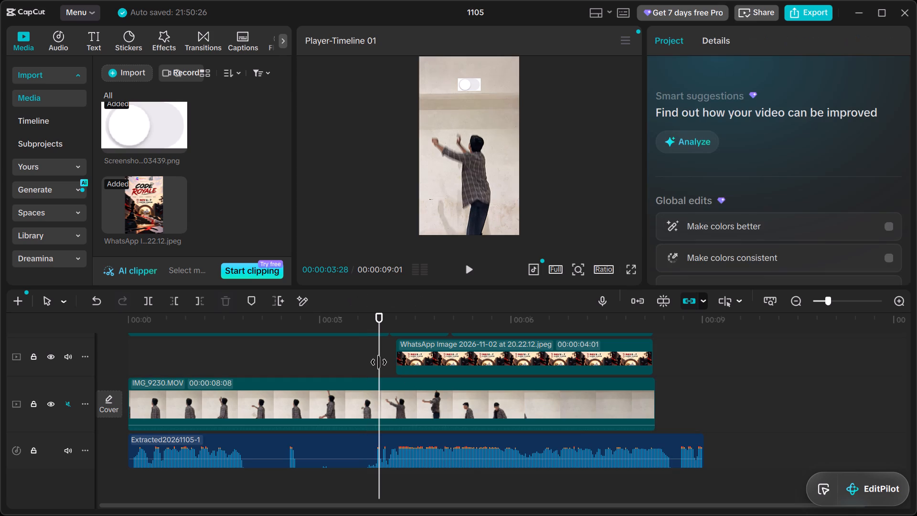
double_click(423, 386)
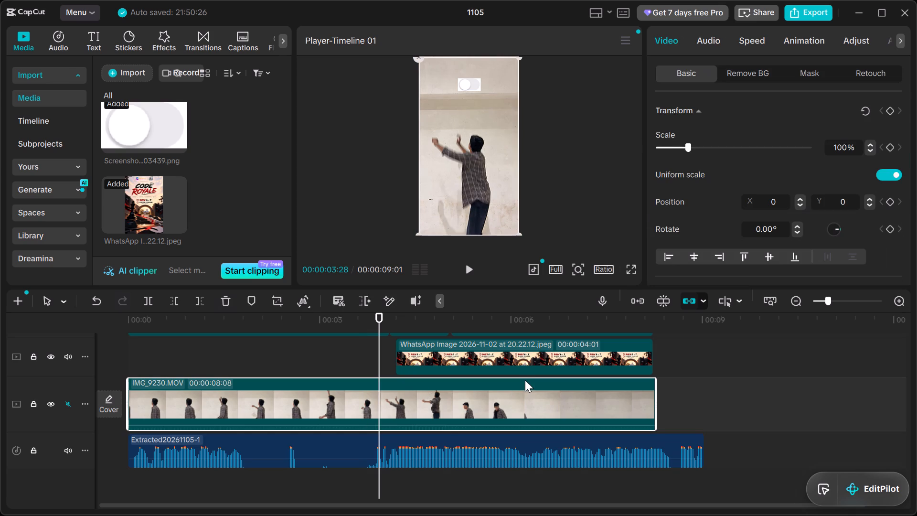
double_click(522, 353)
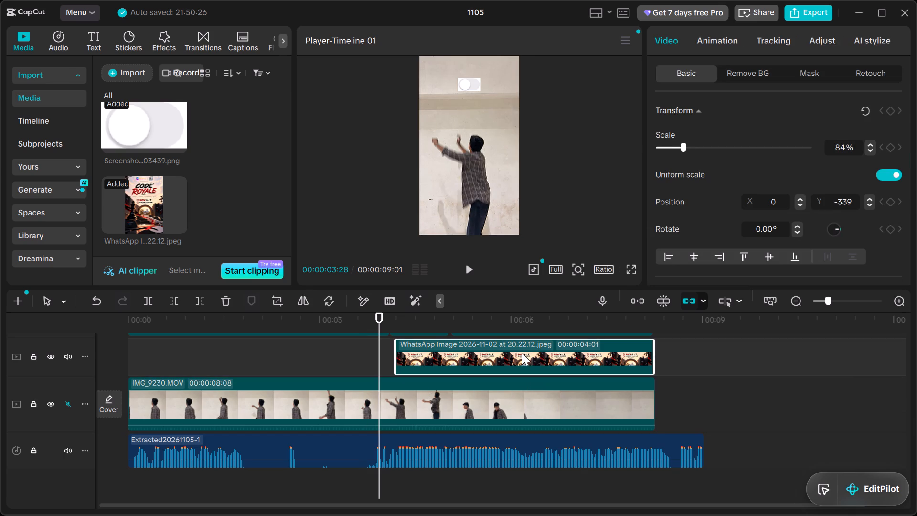
scroll(492, 365, "up", 1)
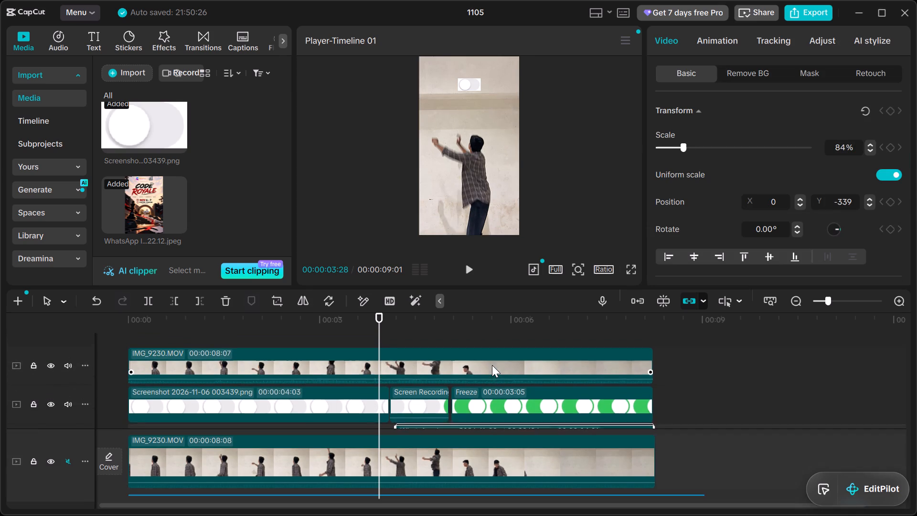
scroll(492, 365, "up", 1)
double_click(522, 331)
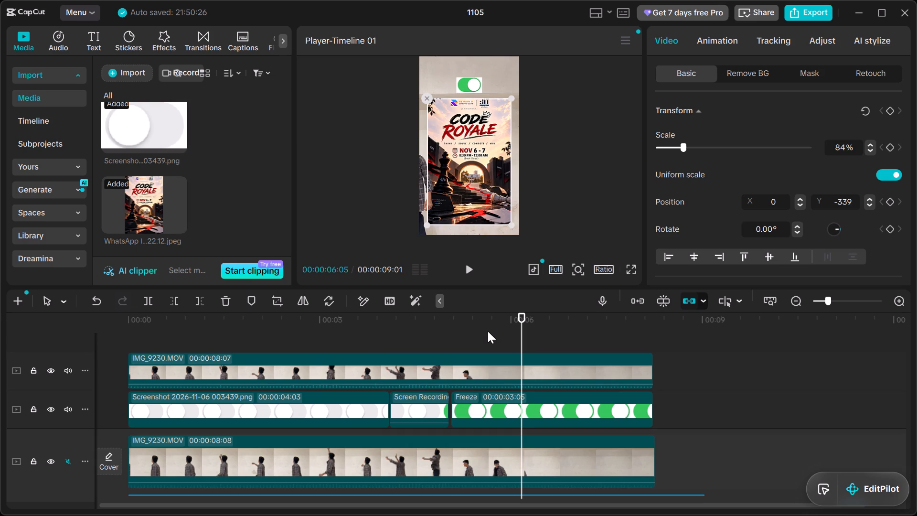
double_click(506, 332)
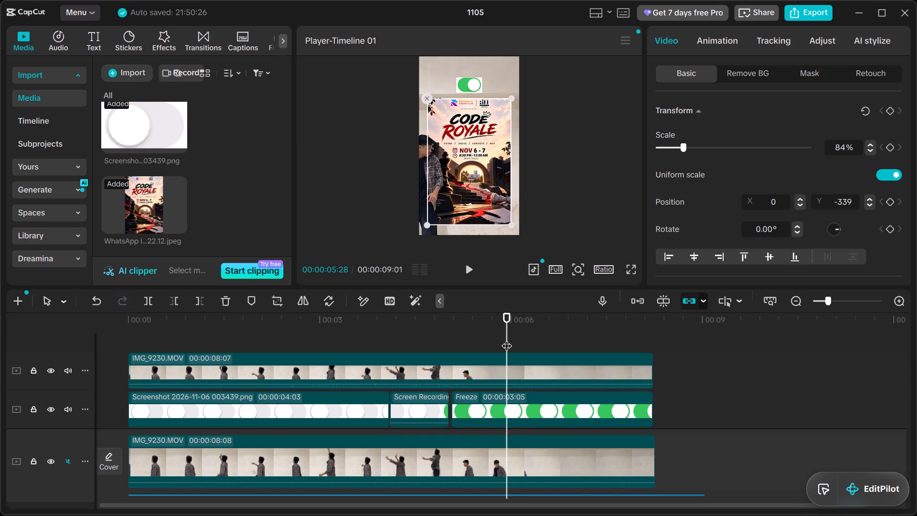
left_click(507, 442)
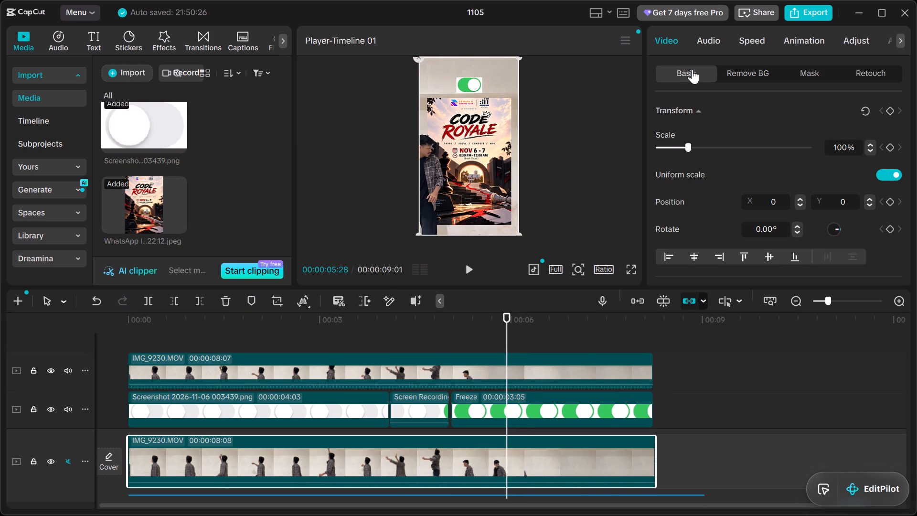
left_click(747, 37)
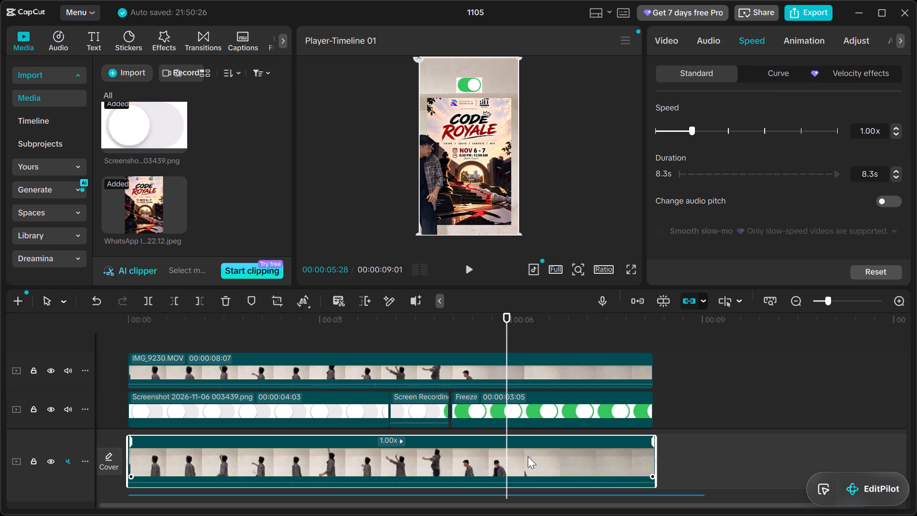
left_click(153, 298)
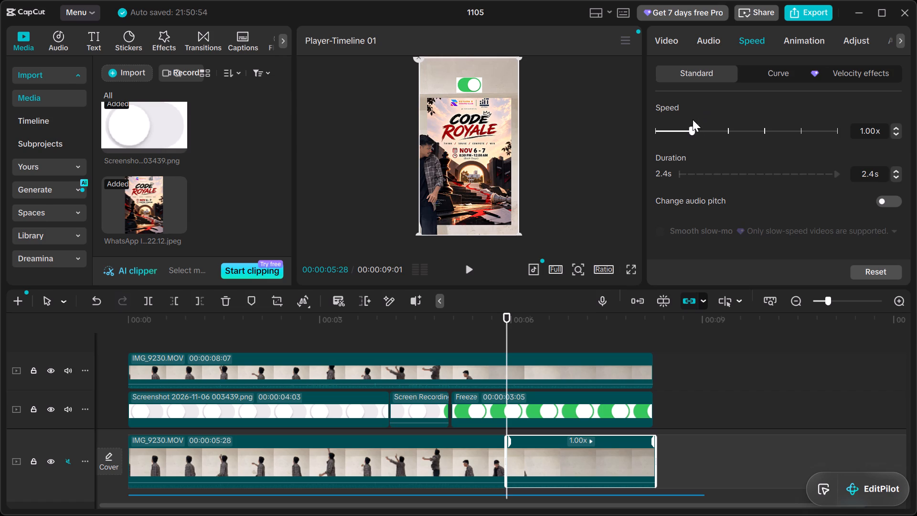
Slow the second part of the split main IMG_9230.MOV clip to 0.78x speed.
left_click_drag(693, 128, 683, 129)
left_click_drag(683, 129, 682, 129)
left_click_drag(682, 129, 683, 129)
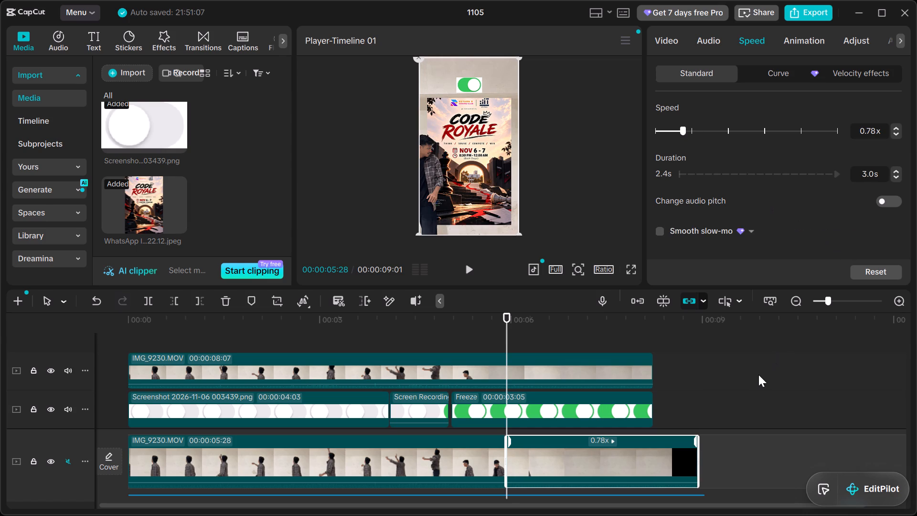
Set the second main IMG_9230.MOV part's speed to 0.77x so it reaches the end of the extracted audio.
scroll(758, 375, "down", 3)
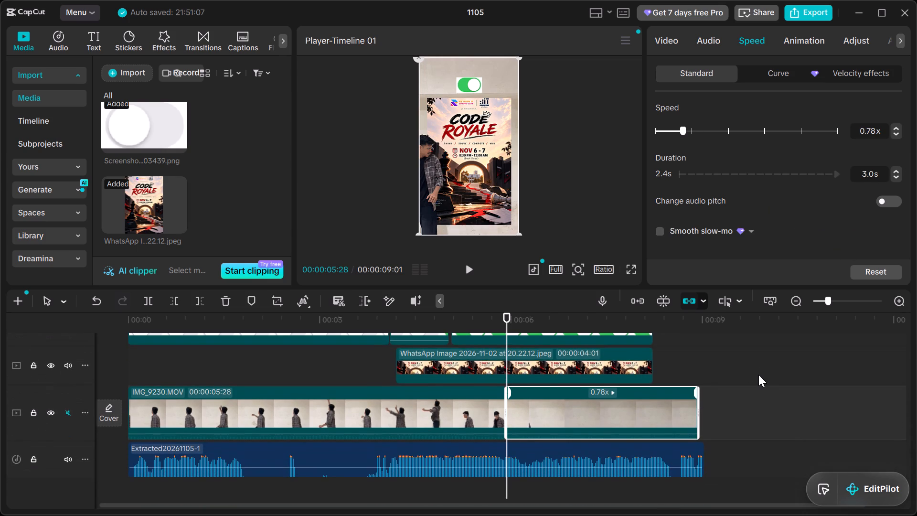
left_click_drag(698, 411, 703, 411)
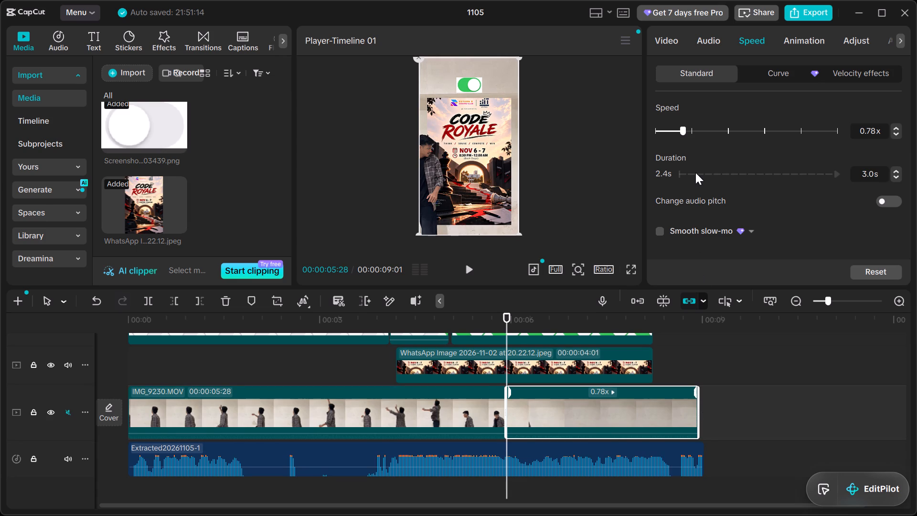
left_click(875, 129)
key("BackSpace")
key("7")
key("Return")
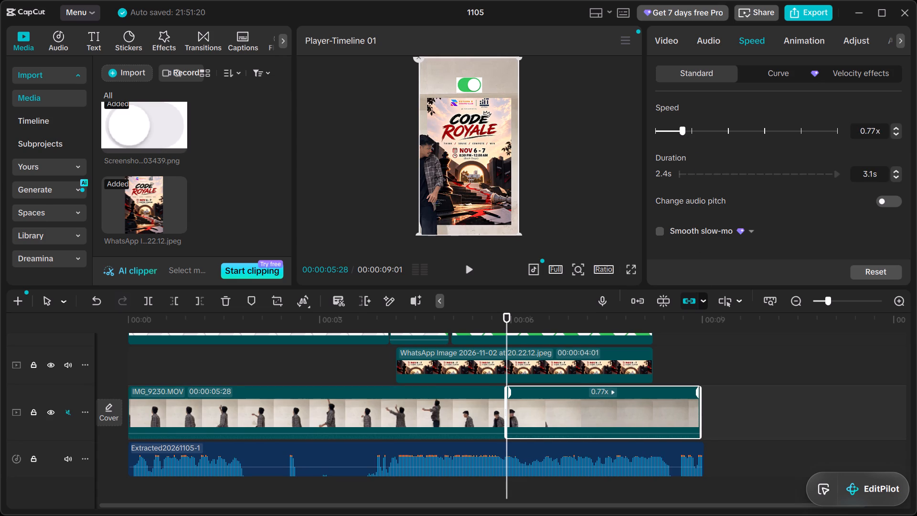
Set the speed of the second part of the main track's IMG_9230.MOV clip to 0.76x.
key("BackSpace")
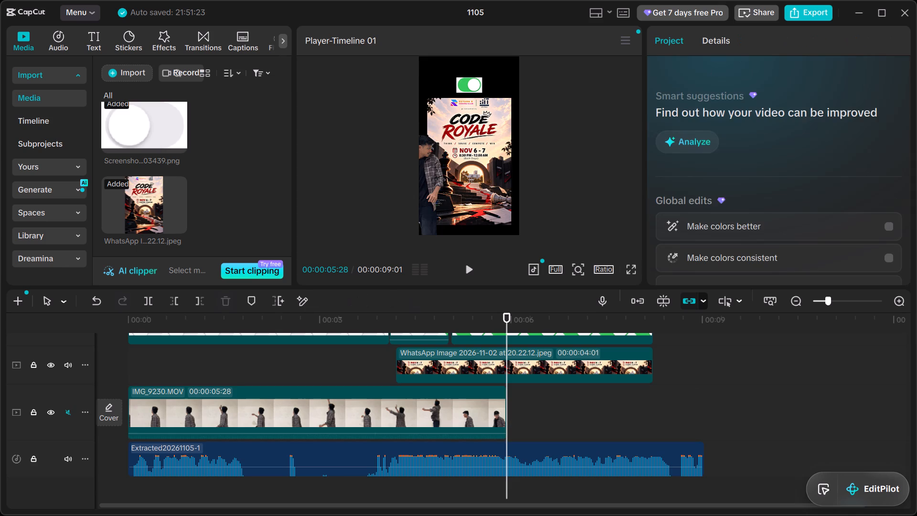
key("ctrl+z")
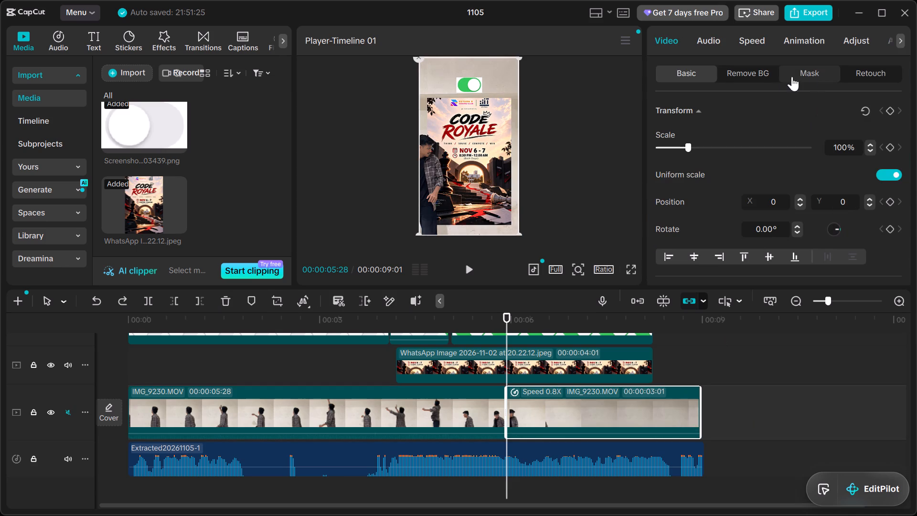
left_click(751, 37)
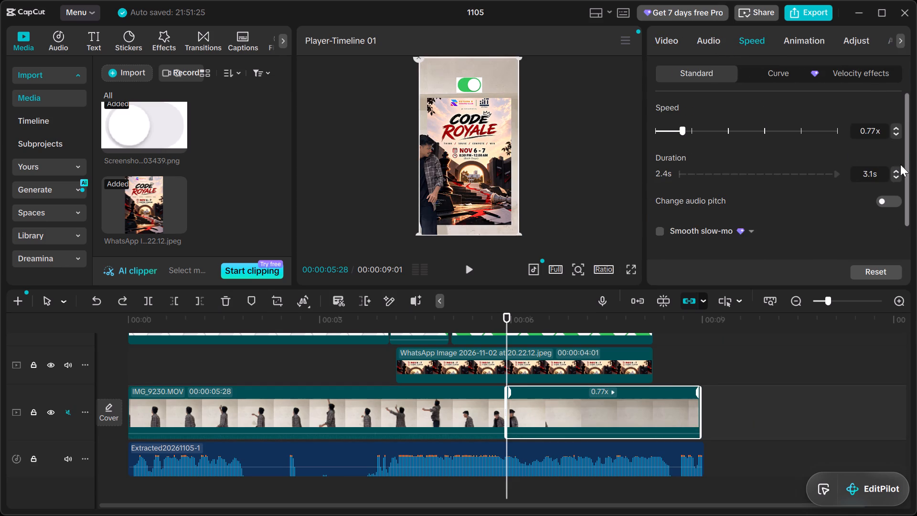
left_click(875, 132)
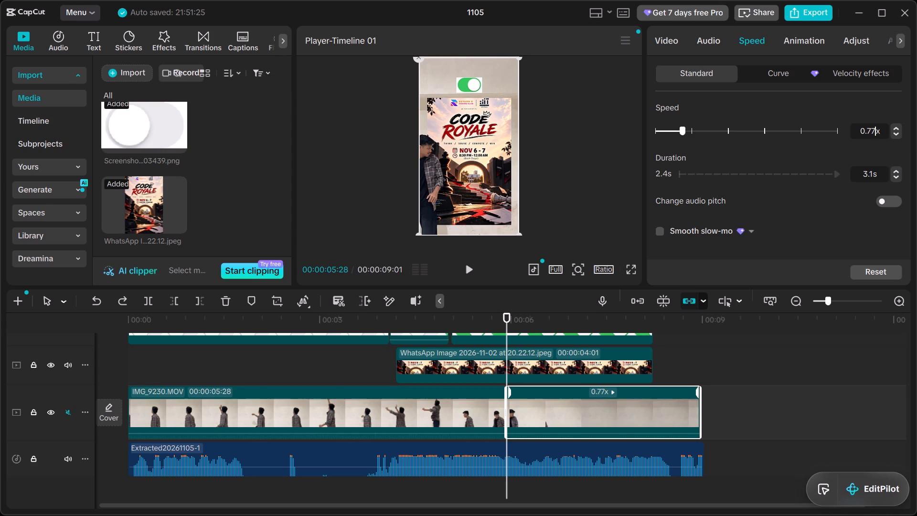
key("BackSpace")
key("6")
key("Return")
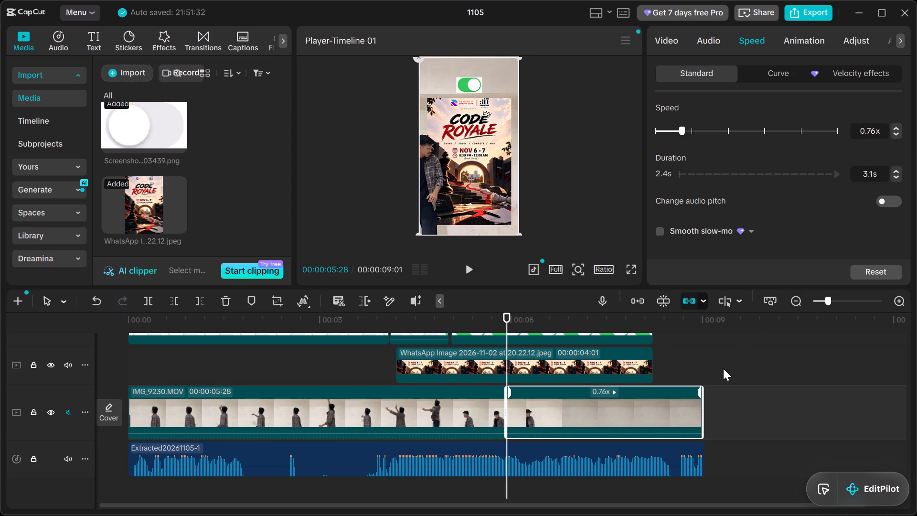
Play the timeline from 00:00:03:14 to review the toggle and poster reveal with the slowed main clip.
left_click(723, 368)
double_click(349, 346)
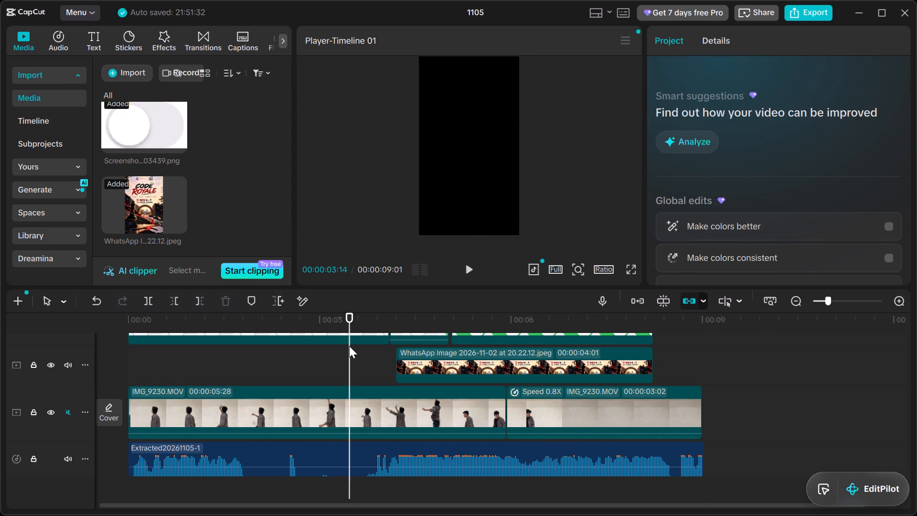
key("space")
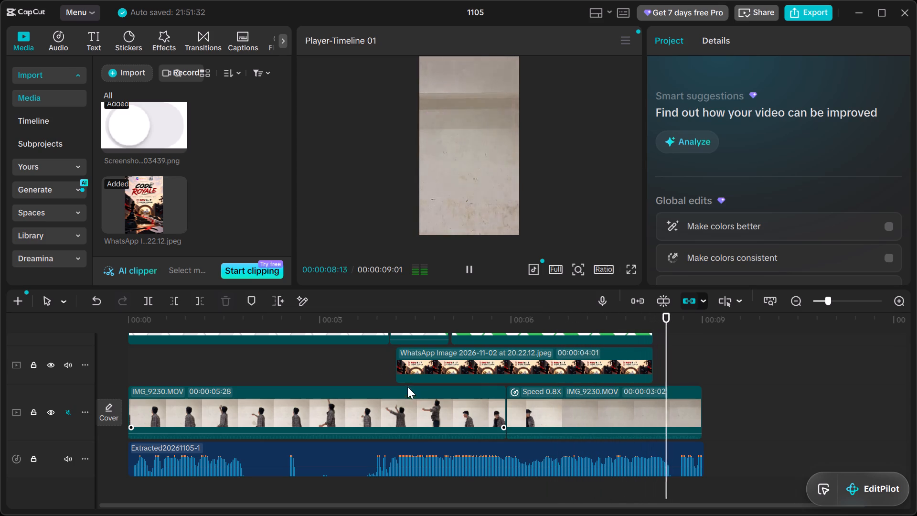
left_click(380, 361)
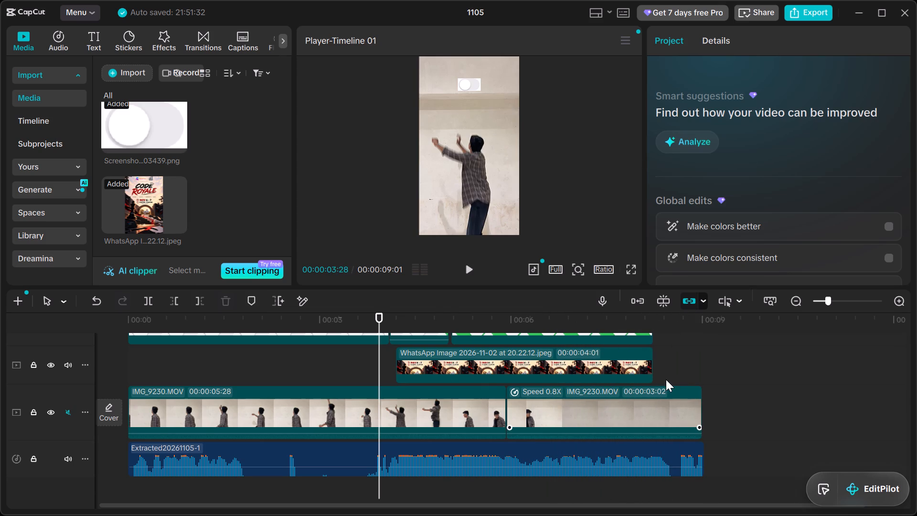
left_click(444, 296)
Undo the speed changes and the split made on the main track's IMG_9230.MOV clip.
key("ctrl+z")
key("ctrl+z")
key("ctrl+z")
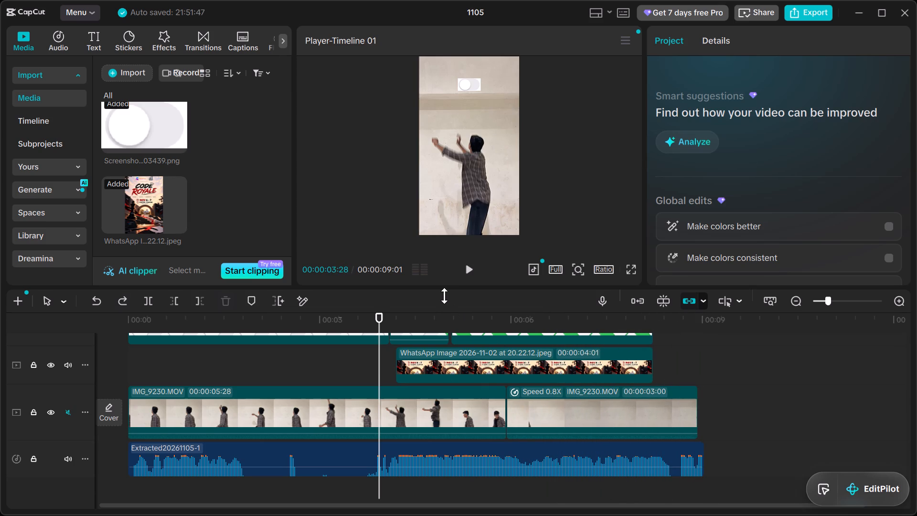
key("ctrl+z")
key("ctrl+z")
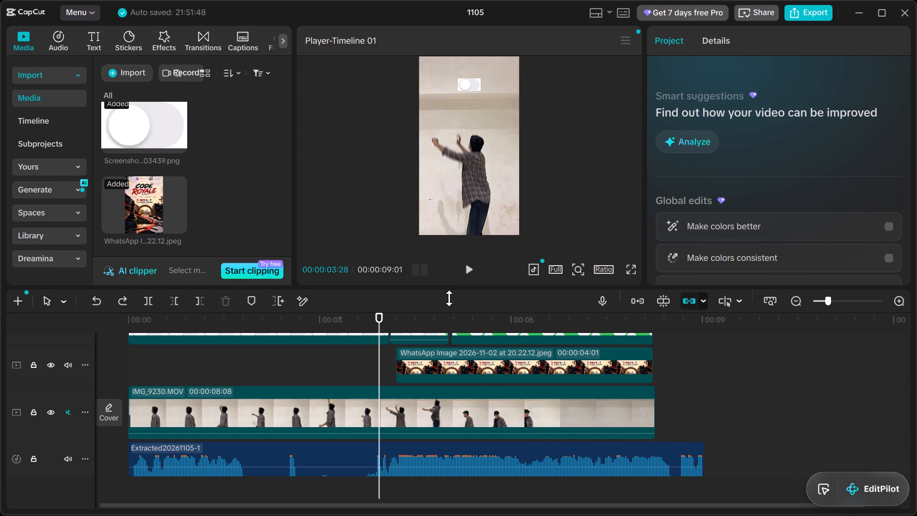
Extend the start of the green toggle's Freeze clip back to 00:00:05:00, closing the gap after the Screen Recording clip.
left_click(383, 366)
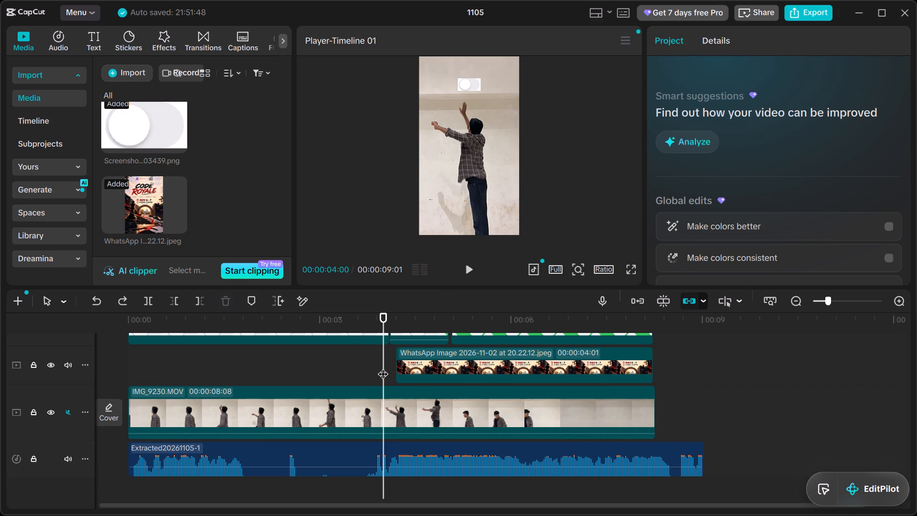
left_click(393, 369)
double_click(400, 369)
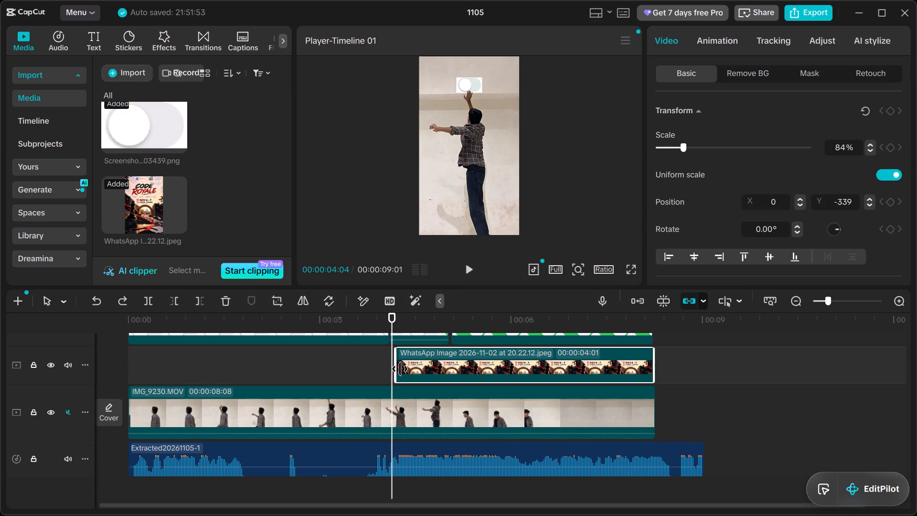
left_click(370, 361)
scroll(450, 372, "up", 1)
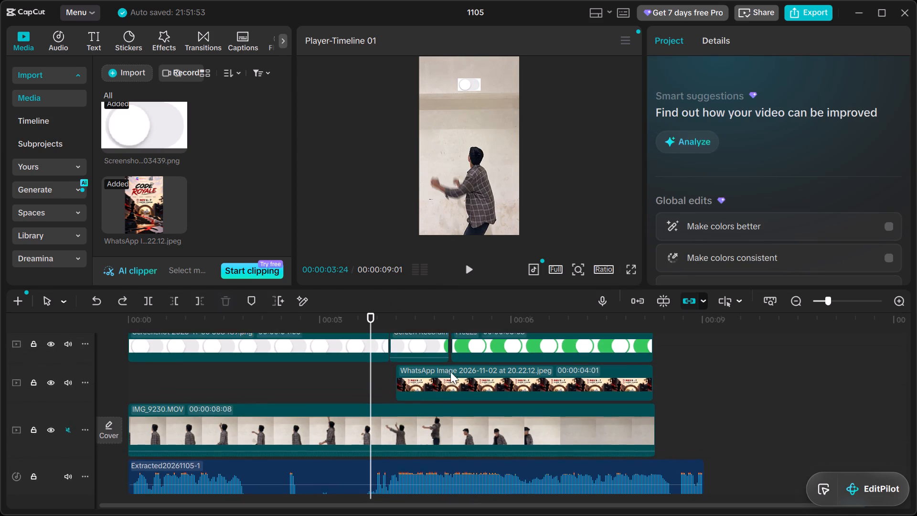
scroll(450, 372, "up", 2)
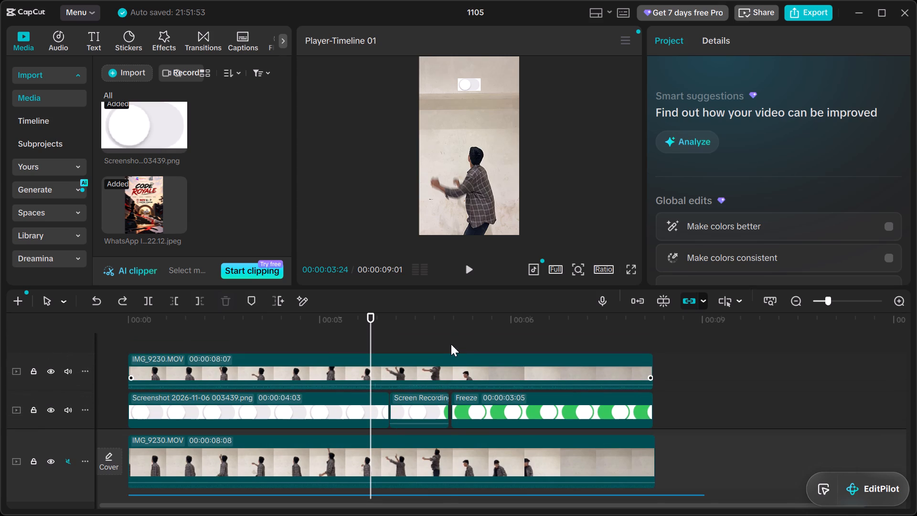
double_click(449, 337)
double_click(440, 336)
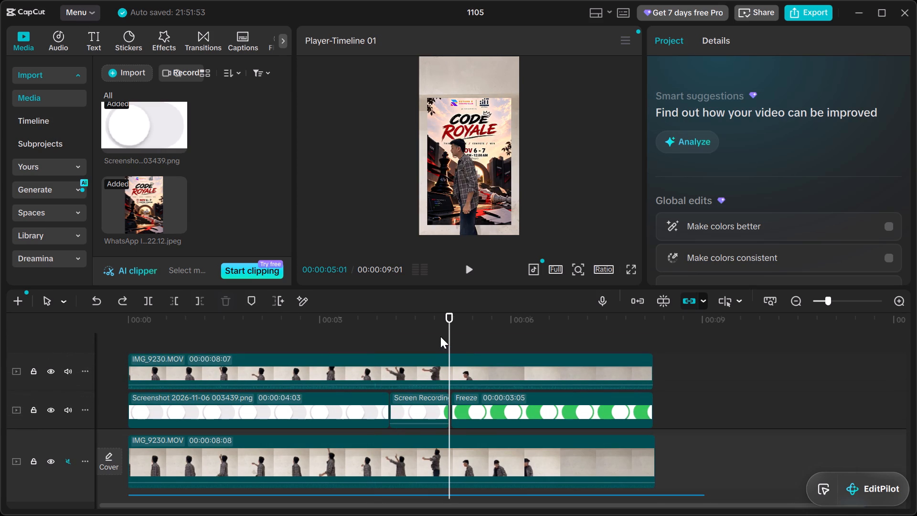
double_click(448, 337)
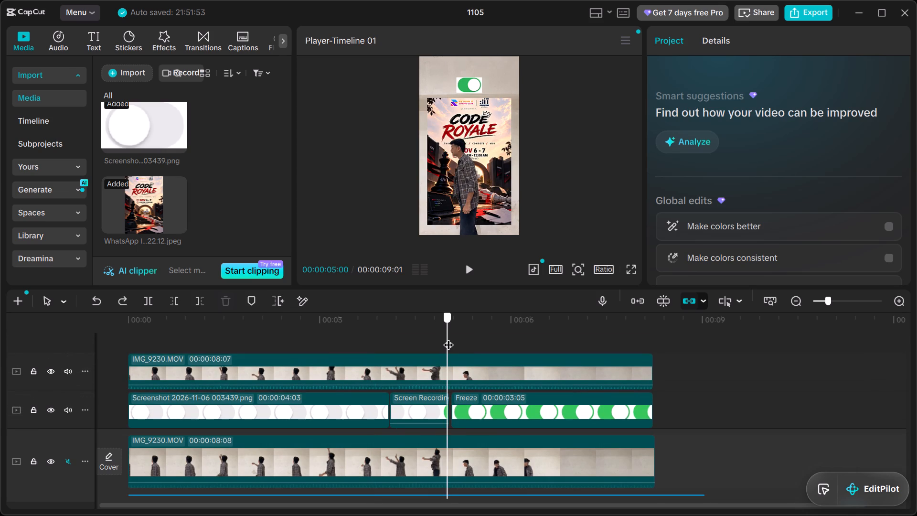
left_click(469, 416)
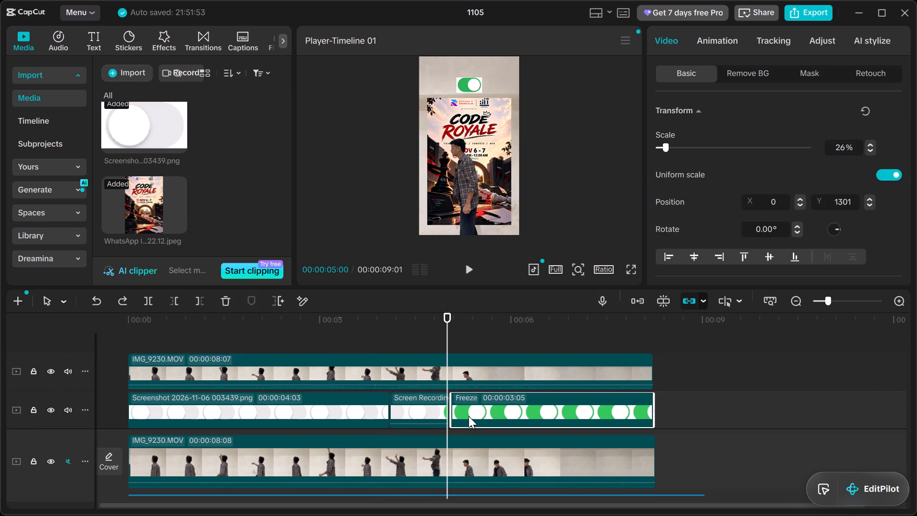
left_click(450, 409)
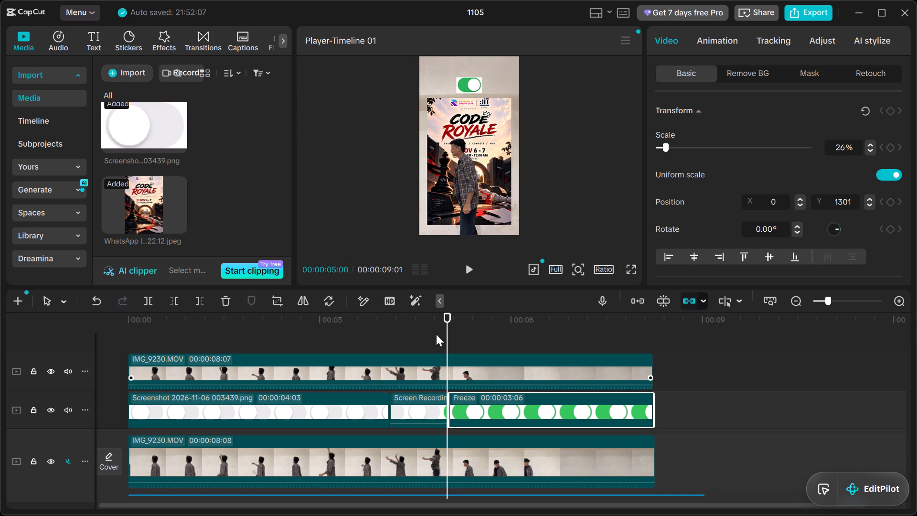
Split the main track's IMG_9230.MOV clip at 00:00:05:00.
left_click(454, 463)
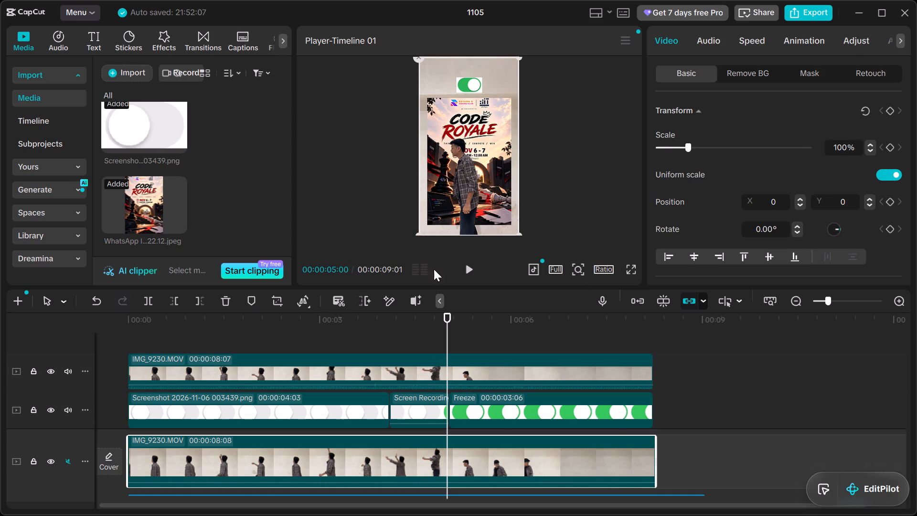
left_click(149, 300)
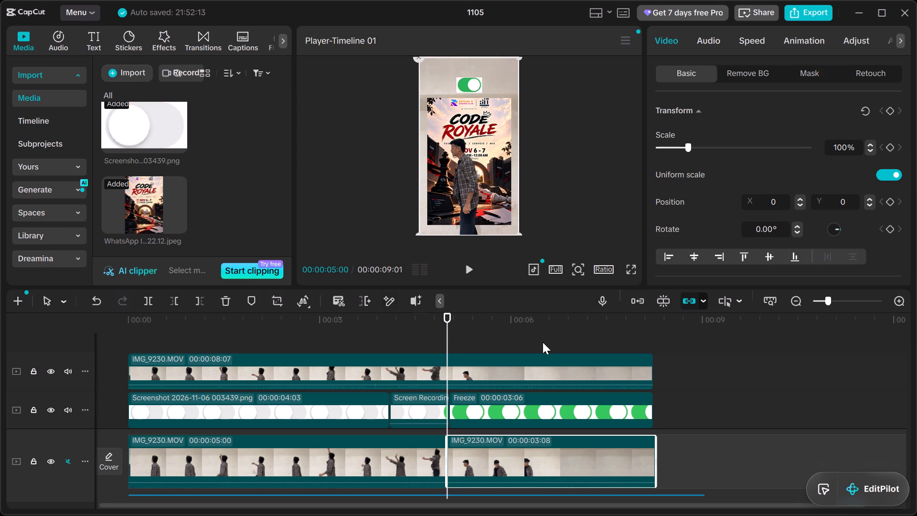
Slow the second part of the split main IMG_9230.MOV clip to 0.76x speed.
left_click(751, 37)
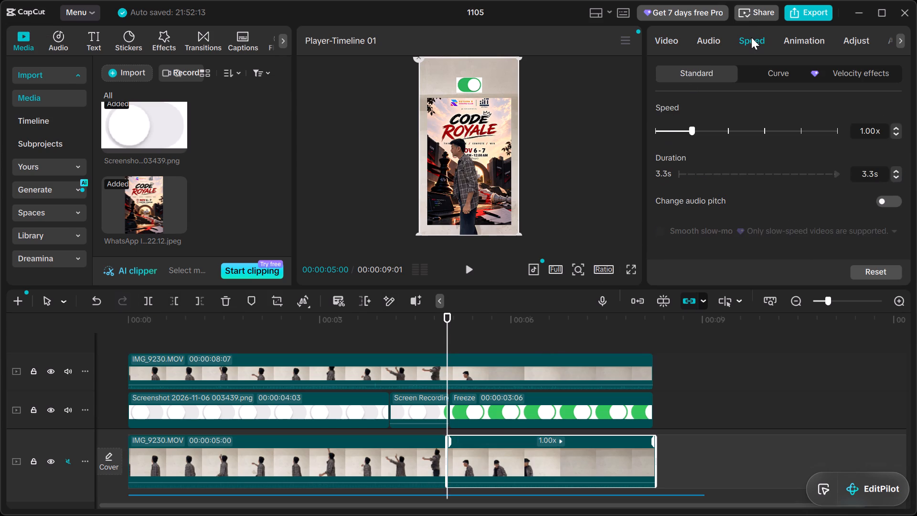
left_click(875, 129)
key("BackSpace")
key("BackSpace")
key("BackSpace")
key("BackSpace")
type("0.")
type("76")
key("Return")
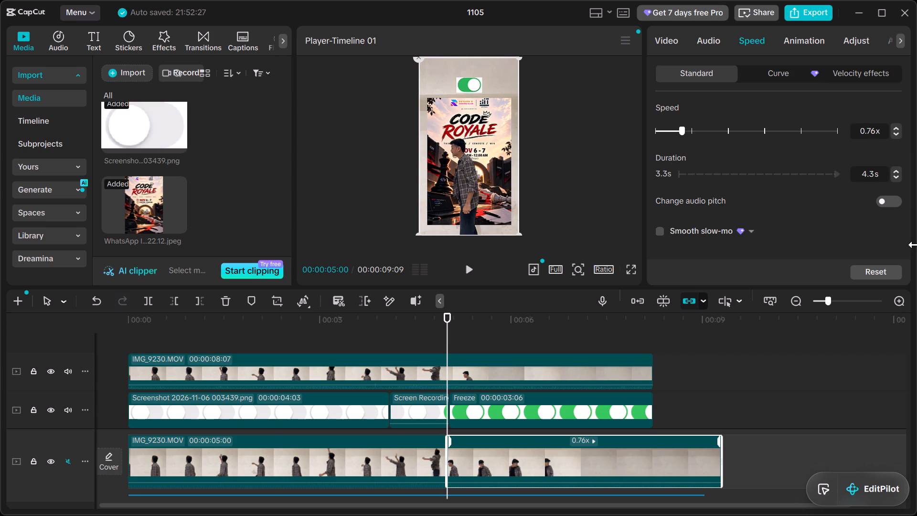
Trim the end of the slowed main IMG_9230.MOV part to the end of the extracted audio, at 00:00:09:01.
scroll(688, 358, "down", 1)
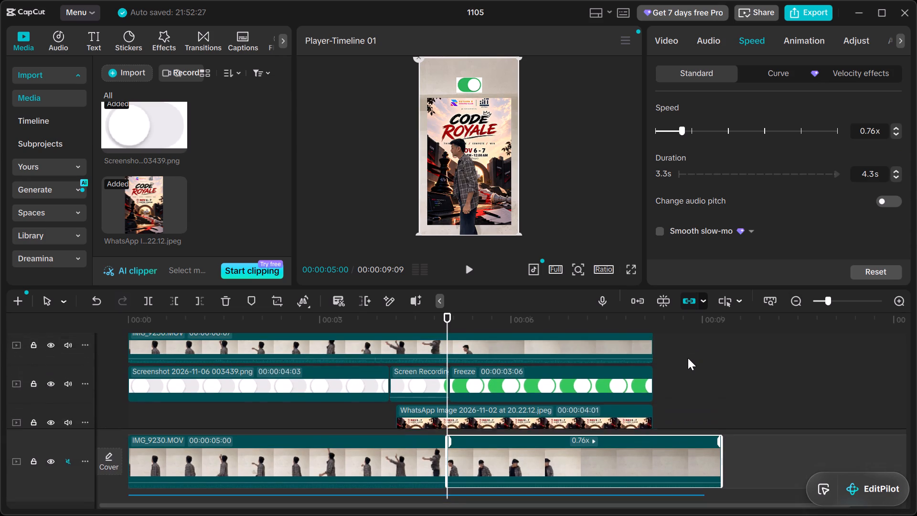
scroll(688, 358, "down", 1)
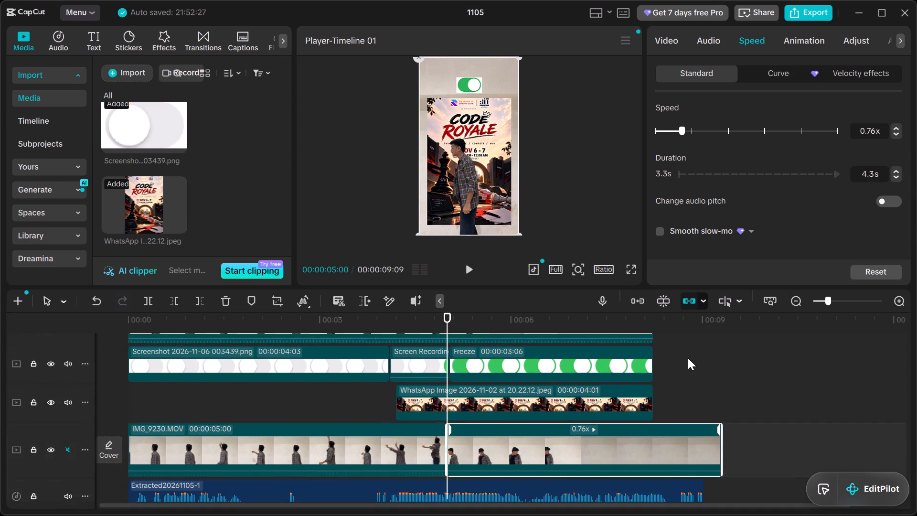
scroll(688, 358, "down", 1)
left_click_drag(725, 442, 708, 445)
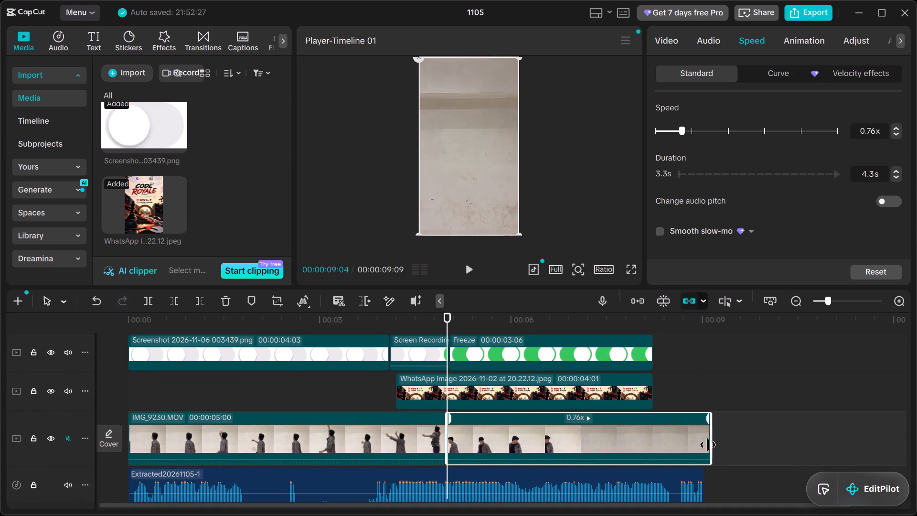
left_click_drag(708, 445, 705, 445)
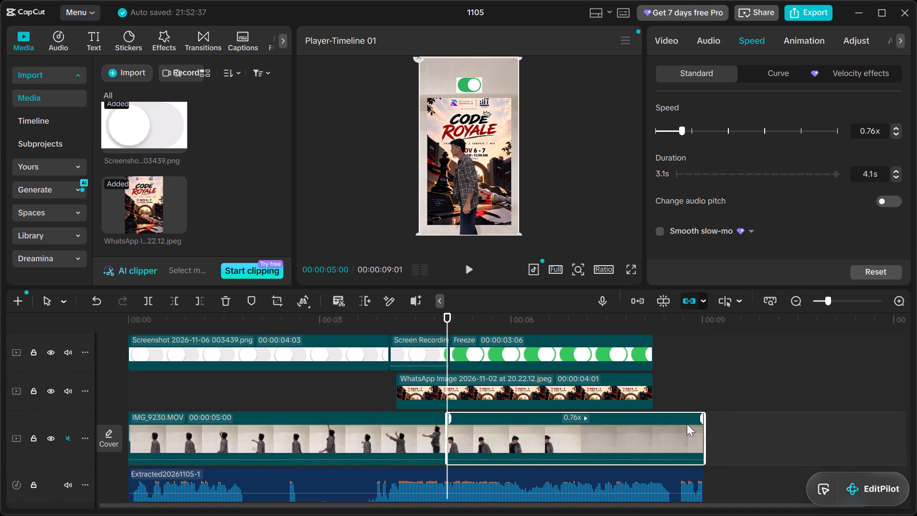
Extend the Code Royale poster image clip to the end of the main video, lasting 00:00:04:24.
left_click(632, 387)
left_click(633, 386)
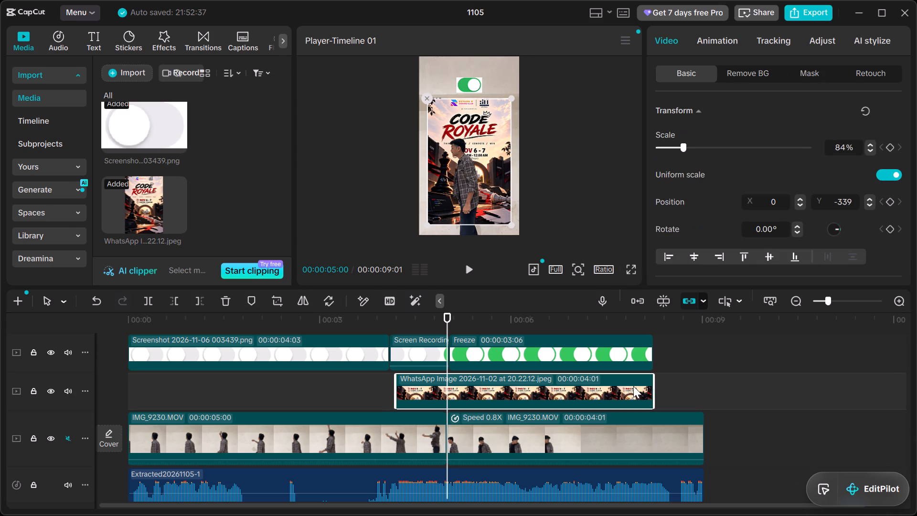
left_click_drag(652, 387, 702, 391)
Extend the end of the green toggle's Freeze clip to match the poster clip, lasting 00:00:03:29.
scroll(702, 391, "up", 1)
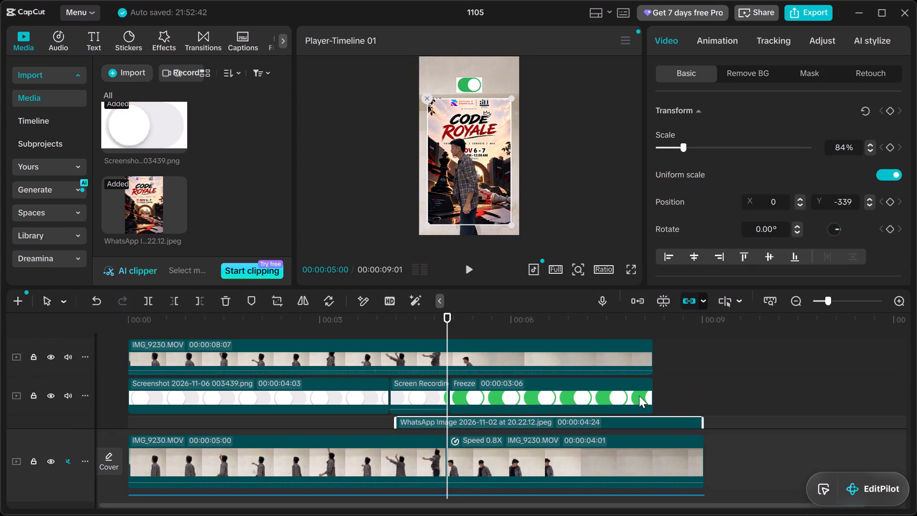
left_click(639, 396)
left_click_drag(654, 392, 672, 394)
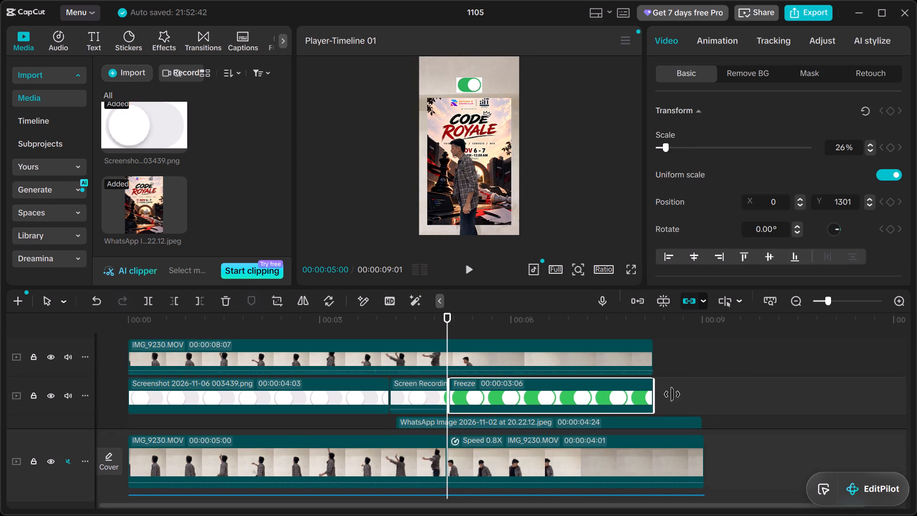
left_click_drag(672, 394, 699, 399)
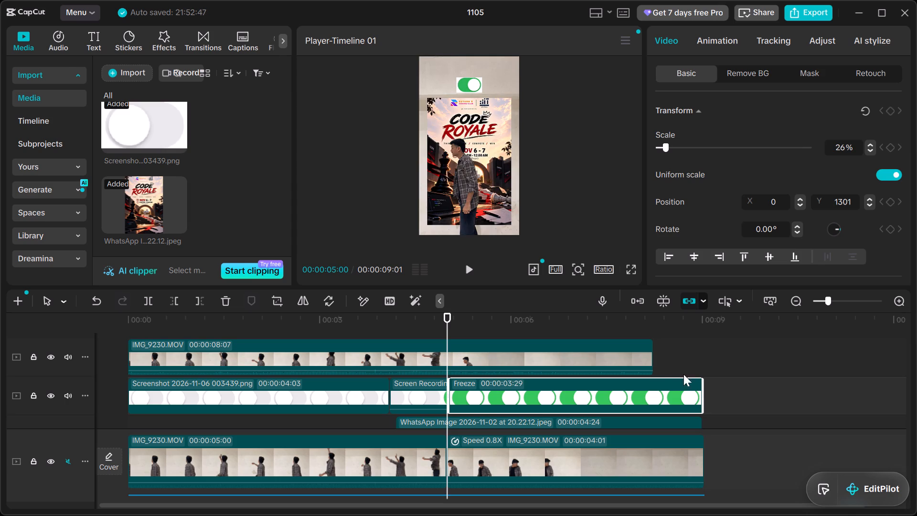
Play back the toggle switch and poster reveal to check the overlay clip's timing against the main video.
left_click(640, 353)
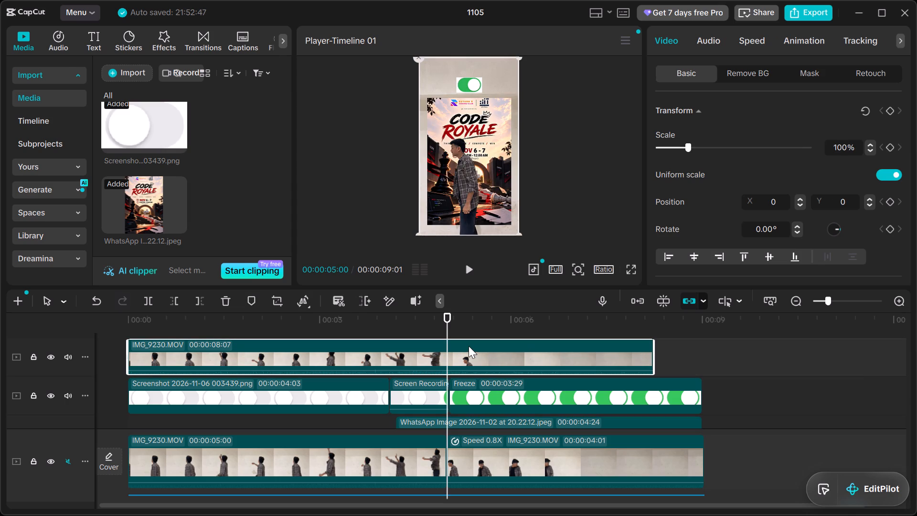
double_click(341, 423)
key("space")
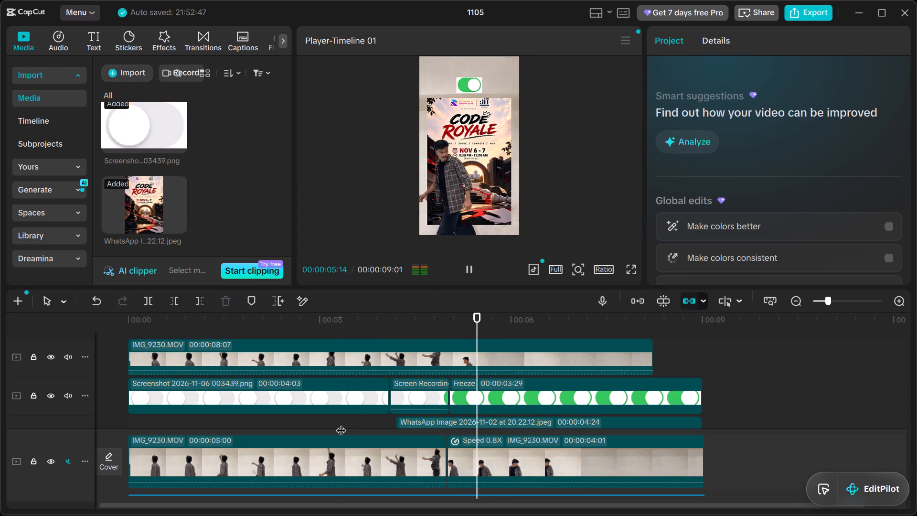
key("space")
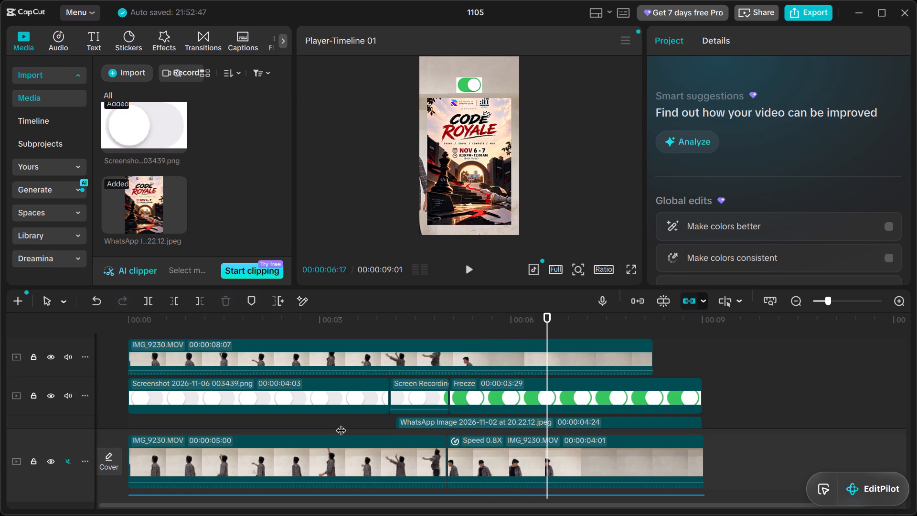
Split the overlay IMG_9230.MOV clip at 00:00:05:00.
left_click(463, 350)
double_click(447, 327)
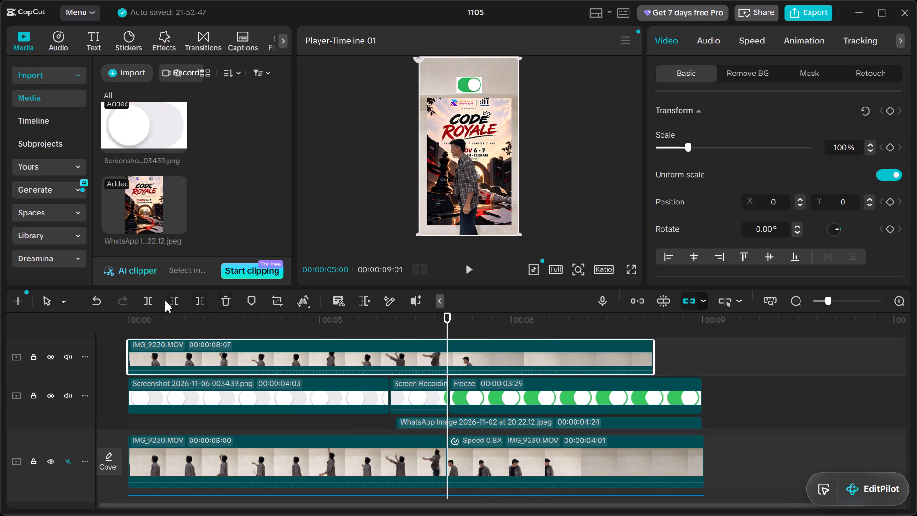
left_click(151, 299)
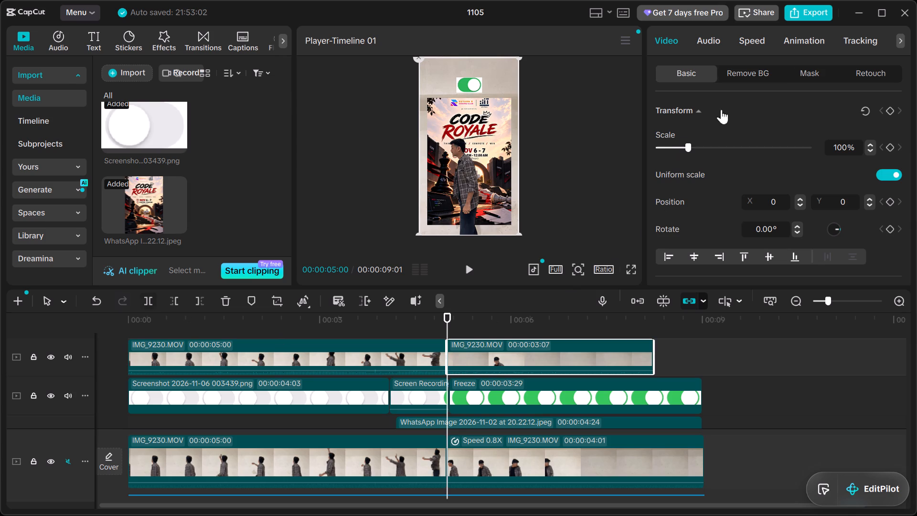
Slow the second part of the split overlay IMG_9230.MOV clip to 0.76x speed.
left_click(750, 42)
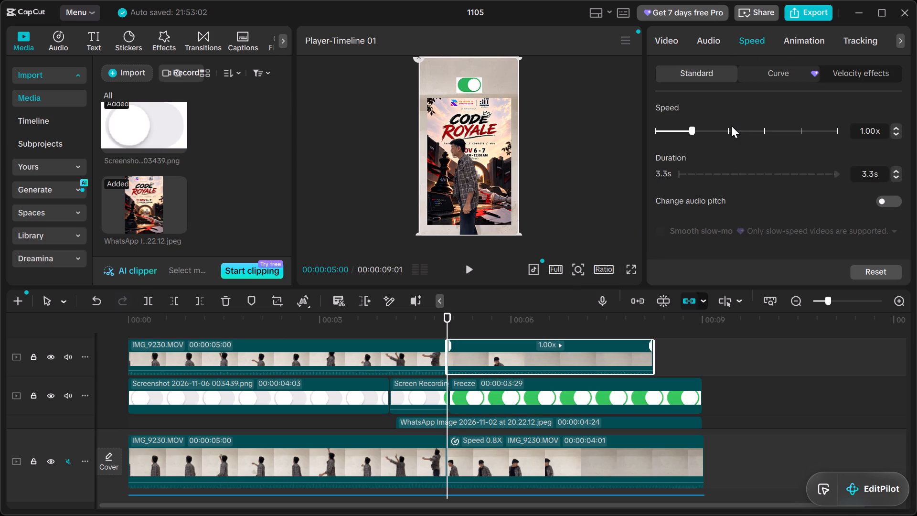
left_click(874, 129)
key("BackSpace")
key("BackSpace")
key("BackSpace")
key("BackSpace")
type("0.")
type("76")
key("Return")
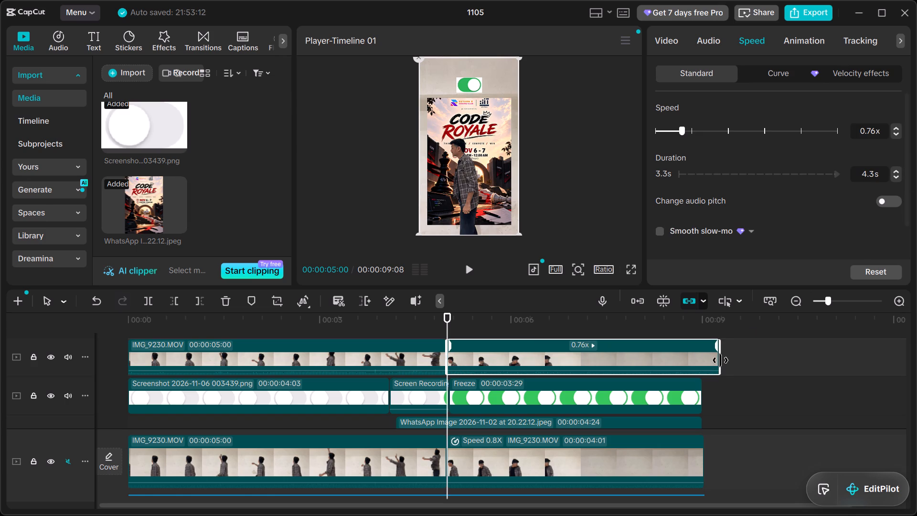
Trim the end of the slowed overlay IMG_9230.MOV part to match the Freeze clip's end, lasting 00:00:04:00.
left_click_drag(720, 360, 699, 363)
Play back the composite through the toggle switch and poster reveal to check the slowed overlay clip.
double_click(404, 328)
key("space")
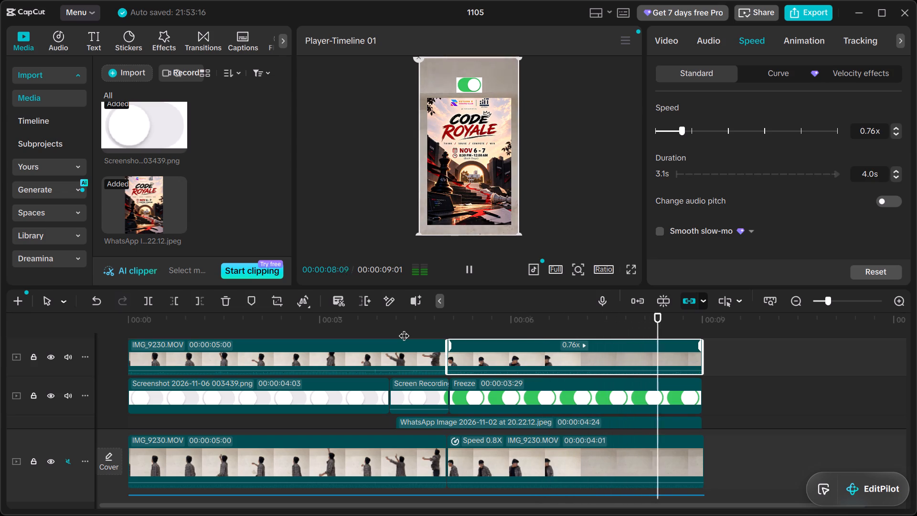
double_click(318, 327)
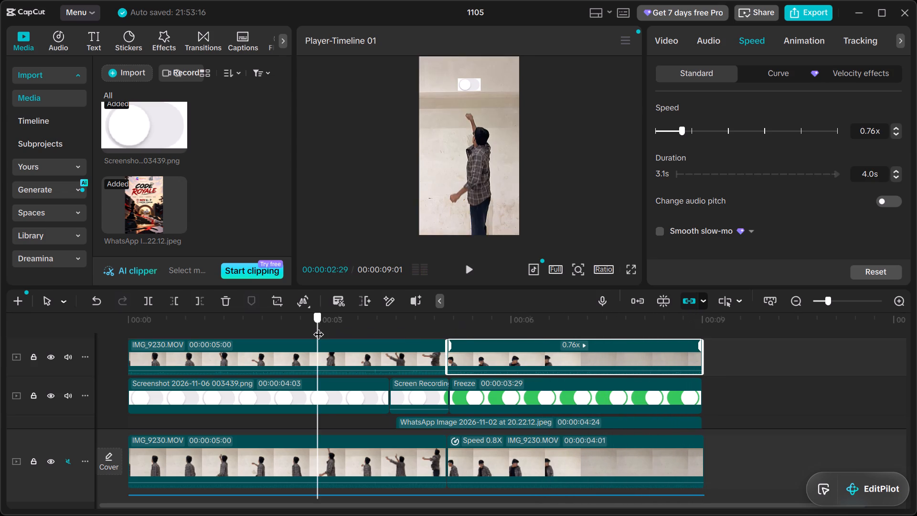
key("space")
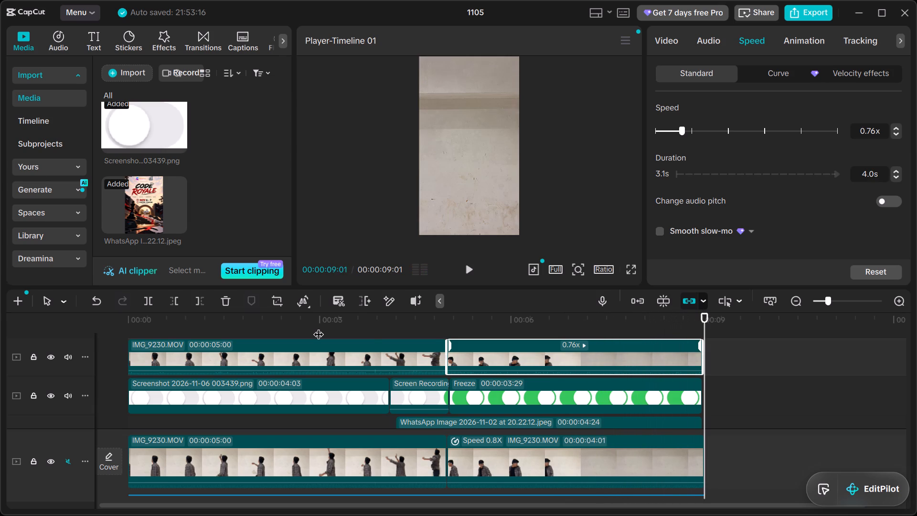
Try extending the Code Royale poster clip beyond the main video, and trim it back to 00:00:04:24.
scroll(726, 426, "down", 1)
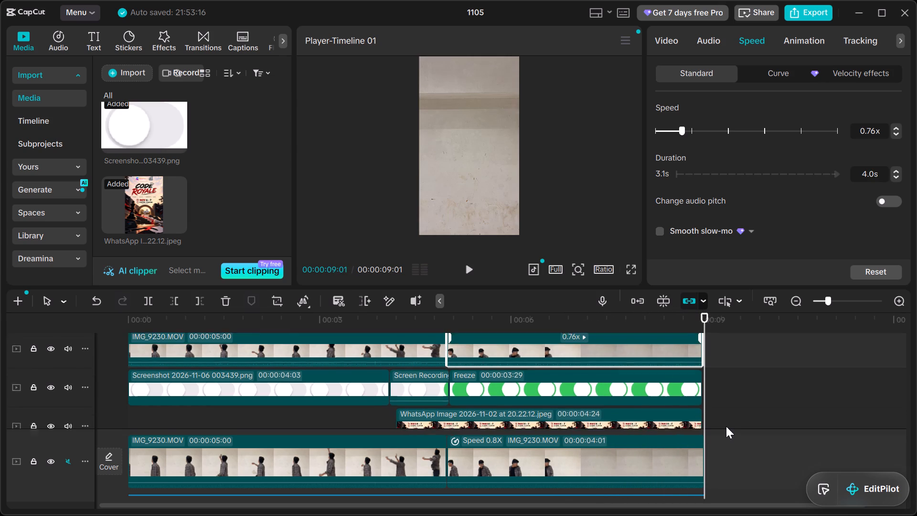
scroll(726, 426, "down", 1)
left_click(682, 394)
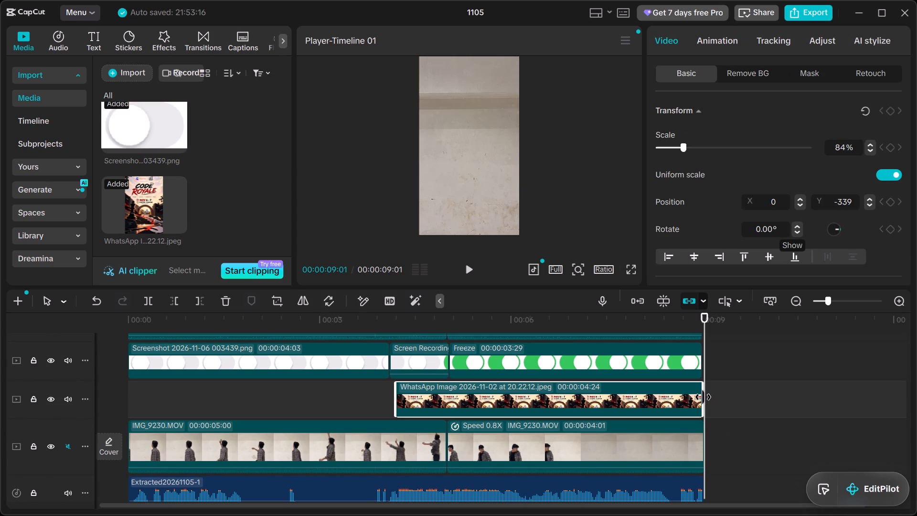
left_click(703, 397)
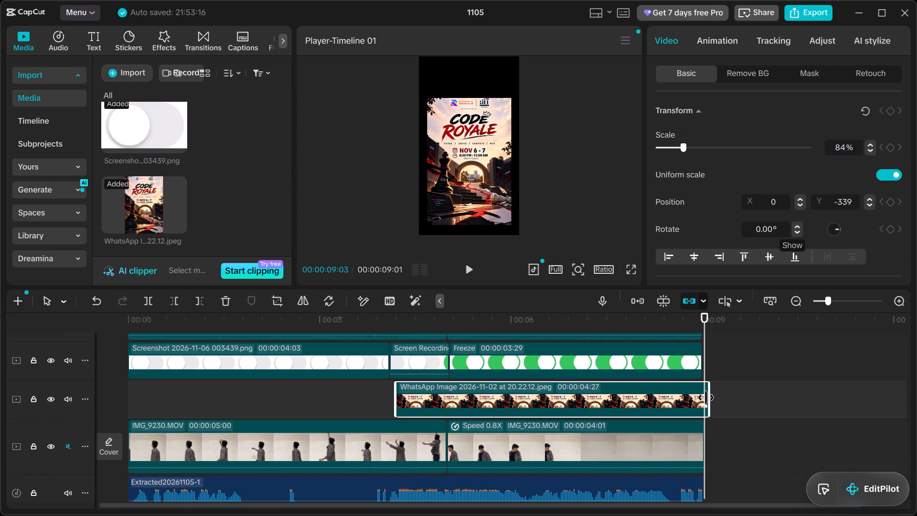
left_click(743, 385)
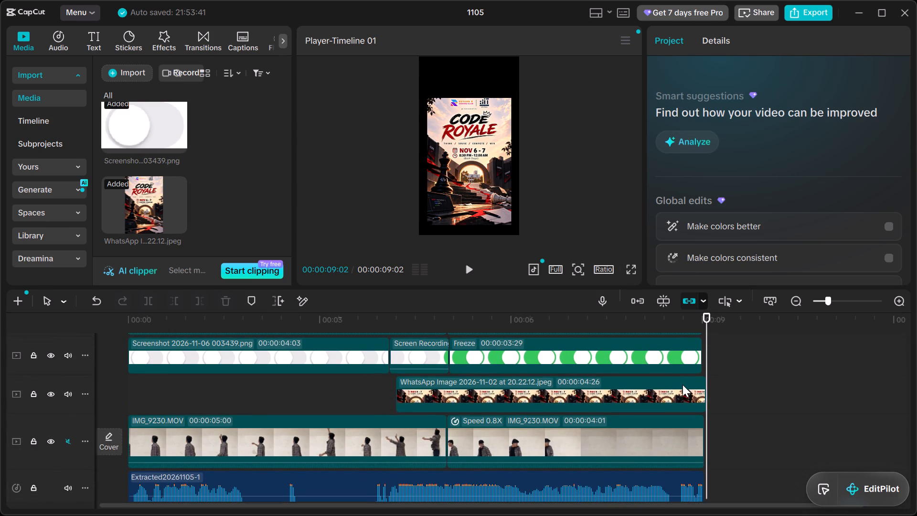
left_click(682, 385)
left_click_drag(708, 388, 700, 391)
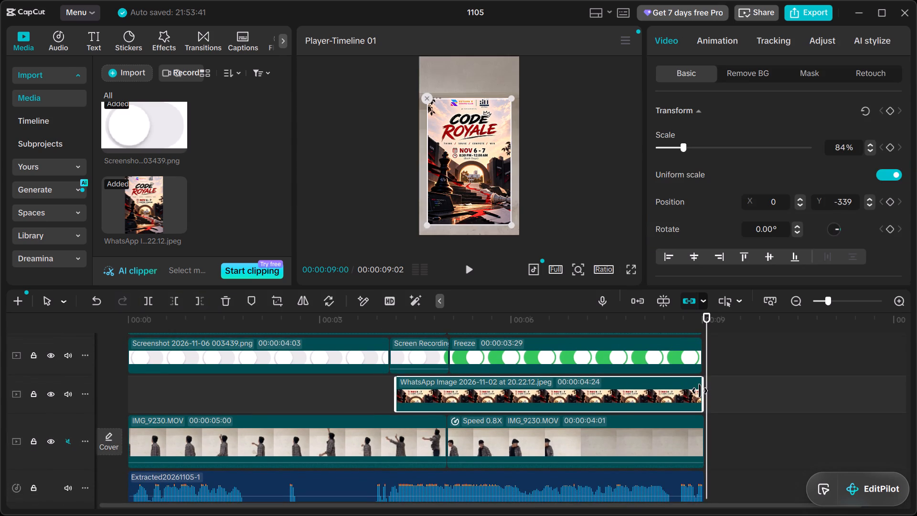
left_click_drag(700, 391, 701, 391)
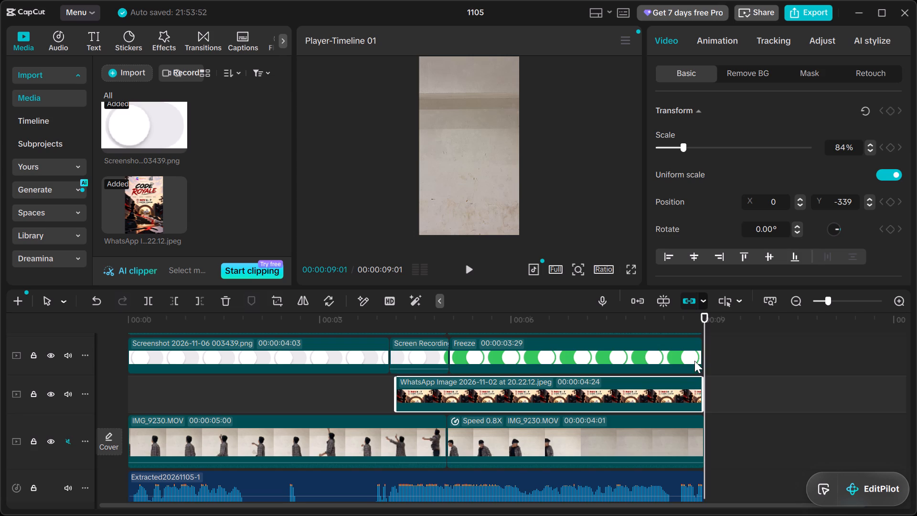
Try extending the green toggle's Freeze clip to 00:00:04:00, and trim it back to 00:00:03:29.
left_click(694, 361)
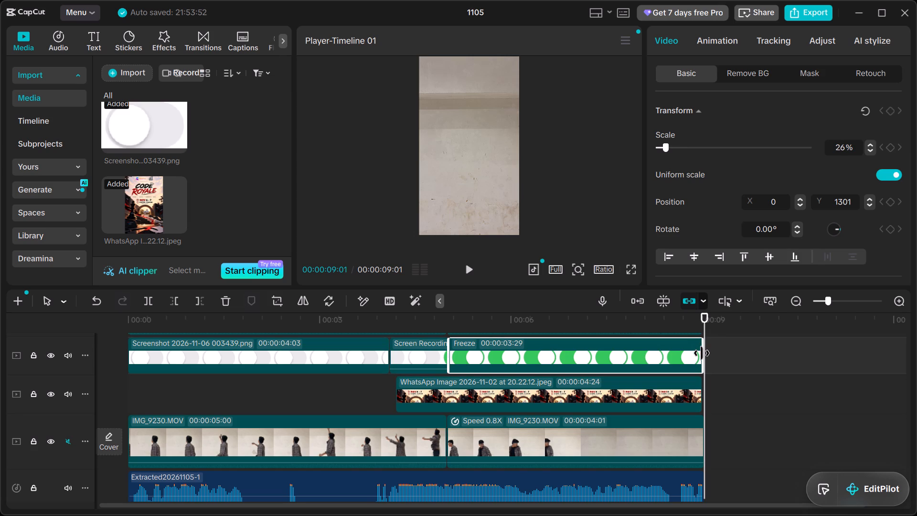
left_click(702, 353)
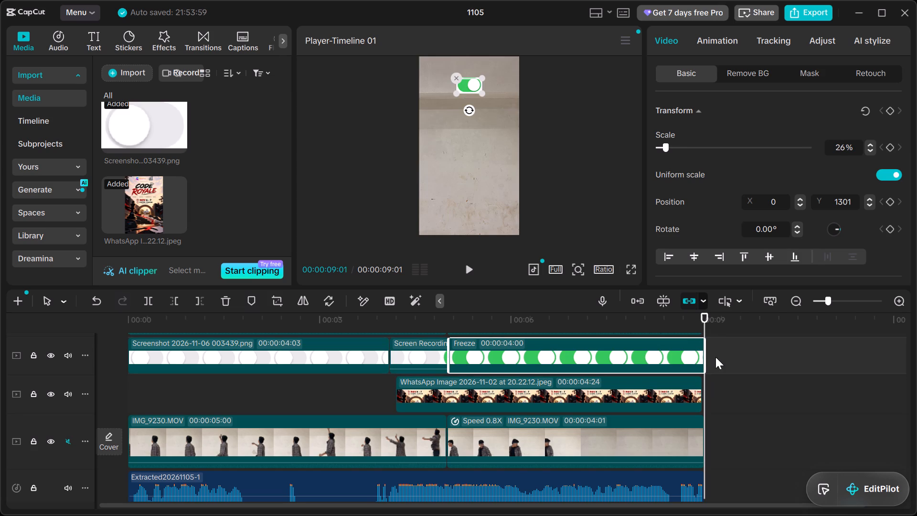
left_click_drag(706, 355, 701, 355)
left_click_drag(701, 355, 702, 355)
Play the whole edit from the start to review its timing and ending.
scroll(740, 387, "up", 1)
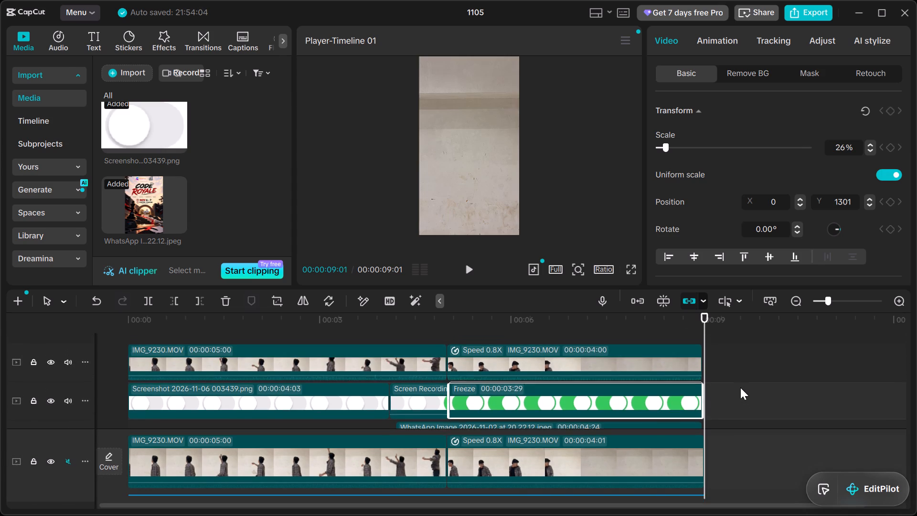
scroll(740, 387, "up", 1)
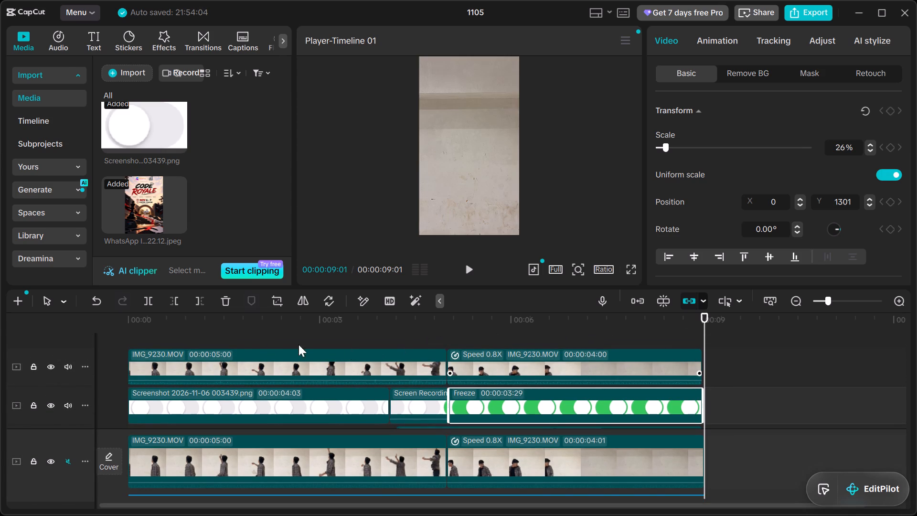
double_click(110, 342)
key("space")
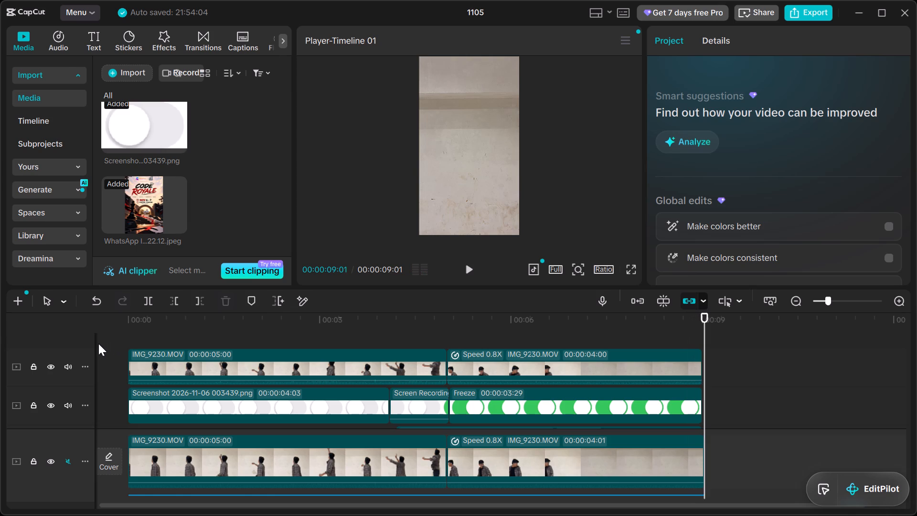
Cut off the end of the extracted audio clip after 00:00:08:19.
scroll(506, 391, "down", 4)
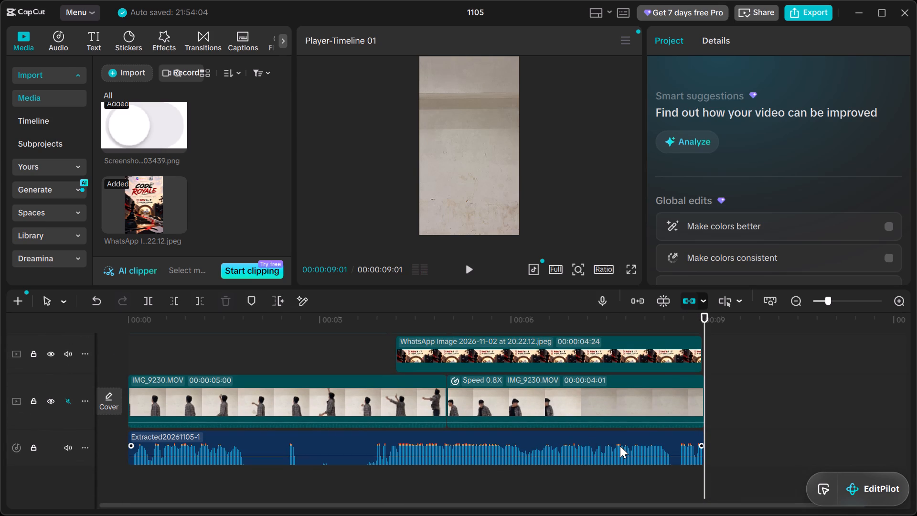
left_click(620, 446)
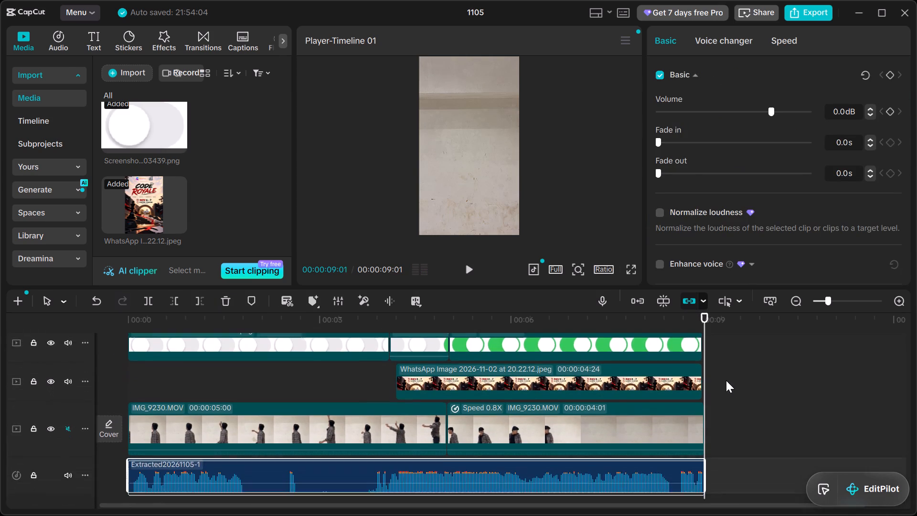
left_click(672, 438)
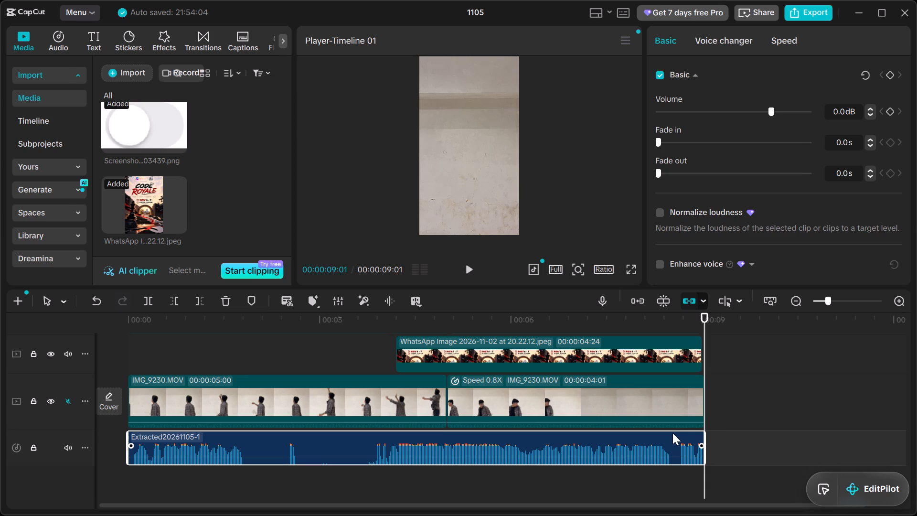
double_click(676, 475)
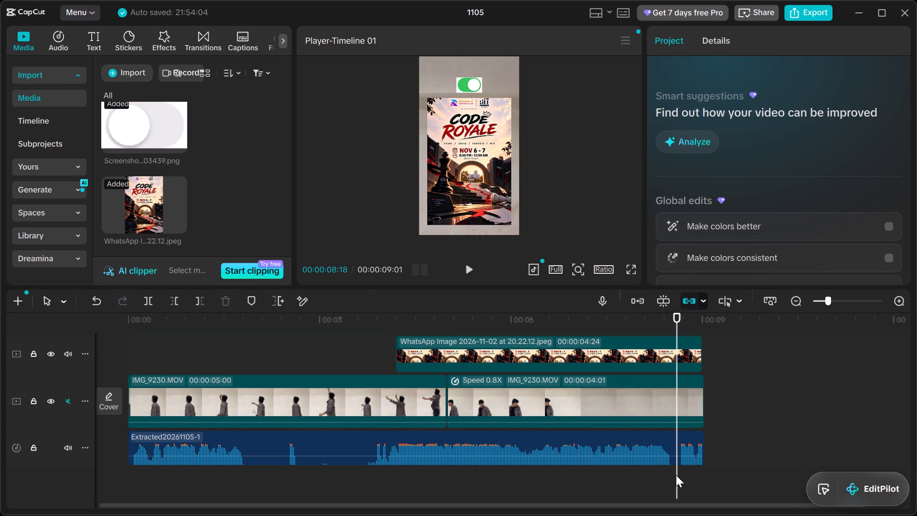
double_click(673, 474)
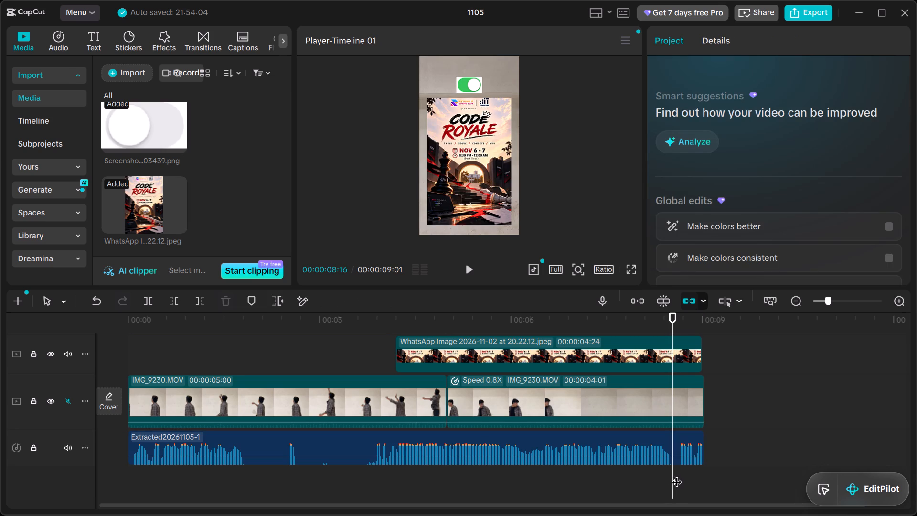
double_click(679, 474)
left_click(676, 450)
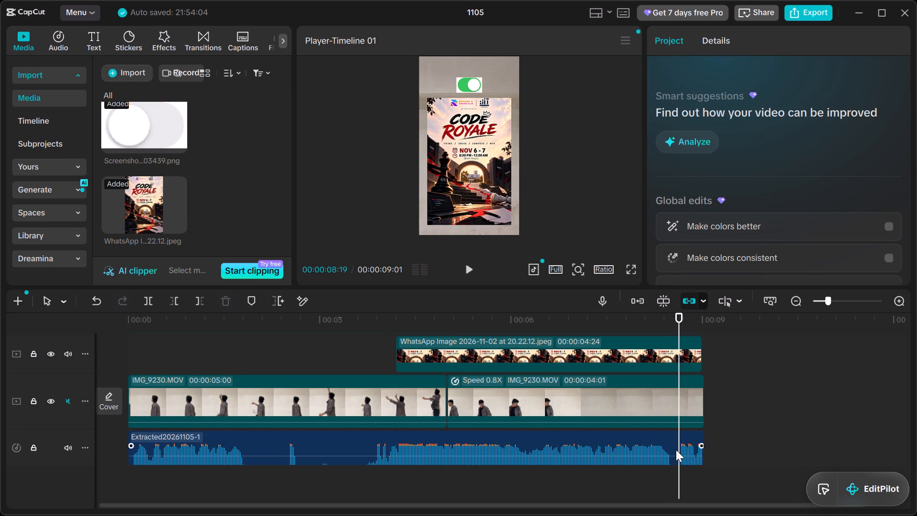
left_click(202, 301)
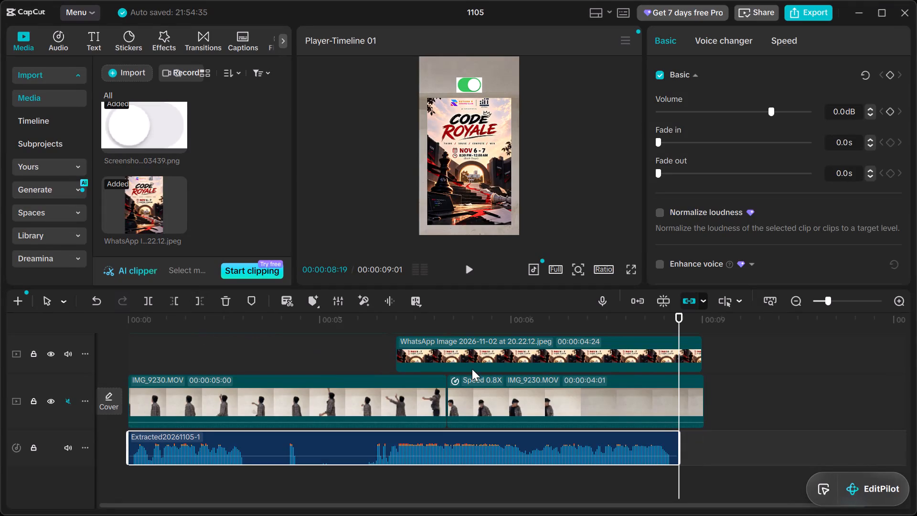
Trim the end of the slowed main IMG_9230.MOV part to the extracted audio's end, lasting 00:00:03:19.
left_click(684, 401)
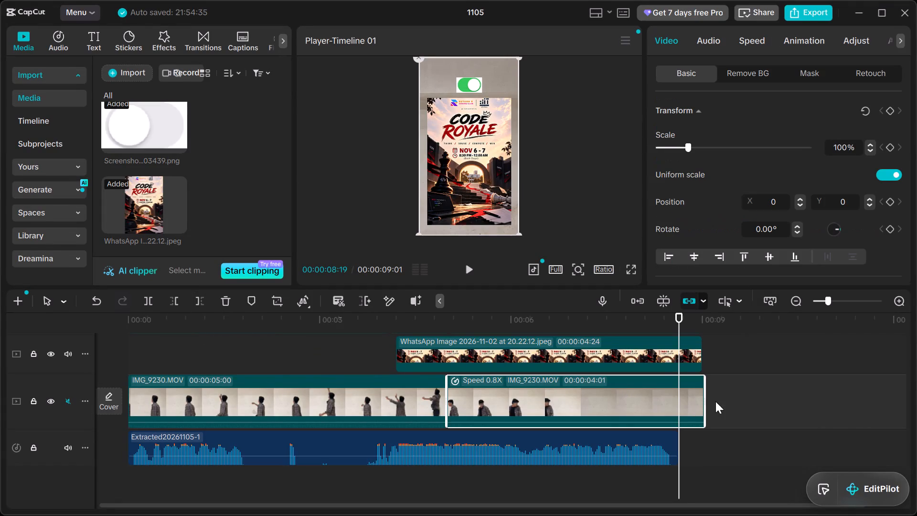
left_click_drag(706, 400, 680, 404)
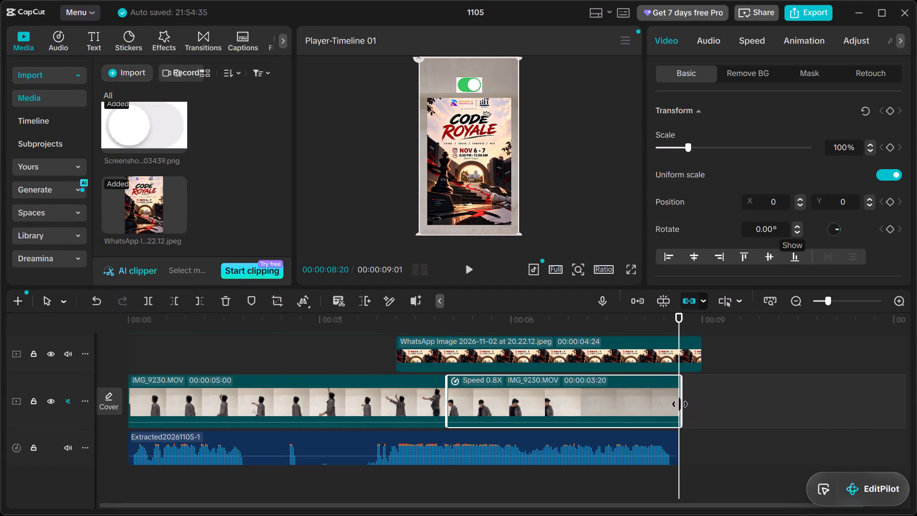
left_click_drag(680, 404, 678, 405)
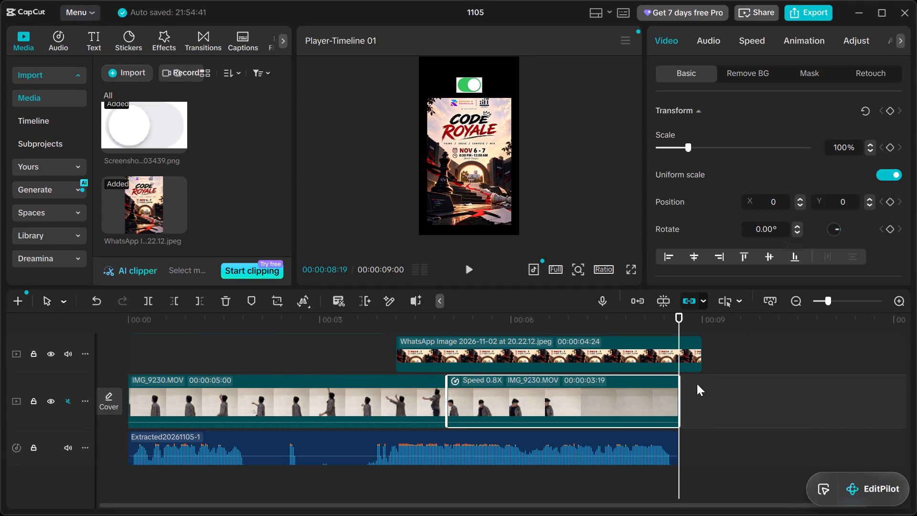
Trim the end of the WhatsApp Image poster clip to the extracted audio's end at 00:00:08:19, lasting 00:00:04:13.
scroll(697, 384, "up", 1)
left_click(690, 391)
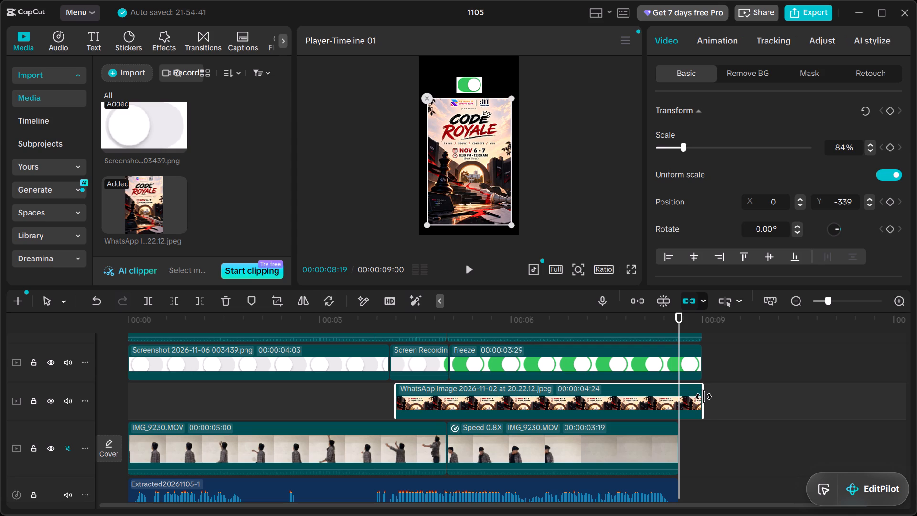
left_click_drag(704, 398, 673, 401)
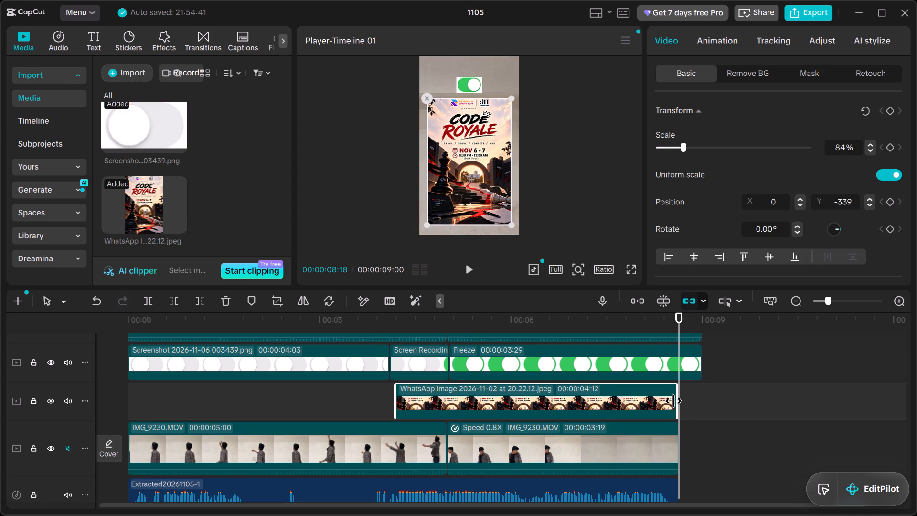
left_click_drag(673, 401, 676, 401)
Trim the end of the green toggle's Freeze clip to 00:00:08:19, lasting 00:00:03:18.
scroll(693, 391, "up", 1)
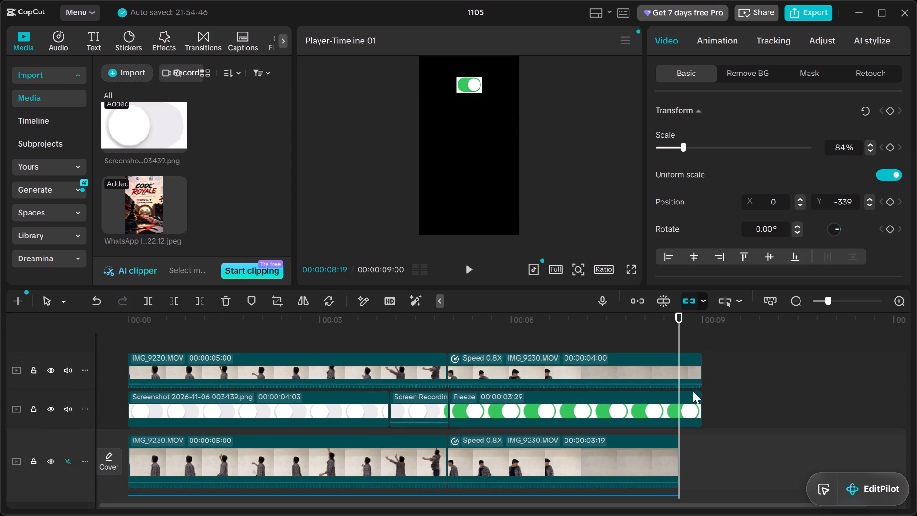
scroll(694, 374, "down", 1)
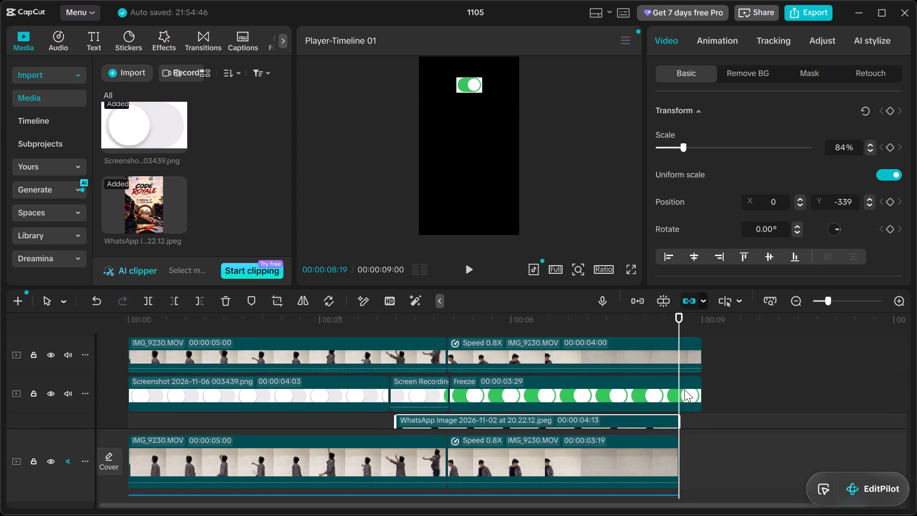
left_click(684, 389)
left_click_drag(704, 391, 696, 393)
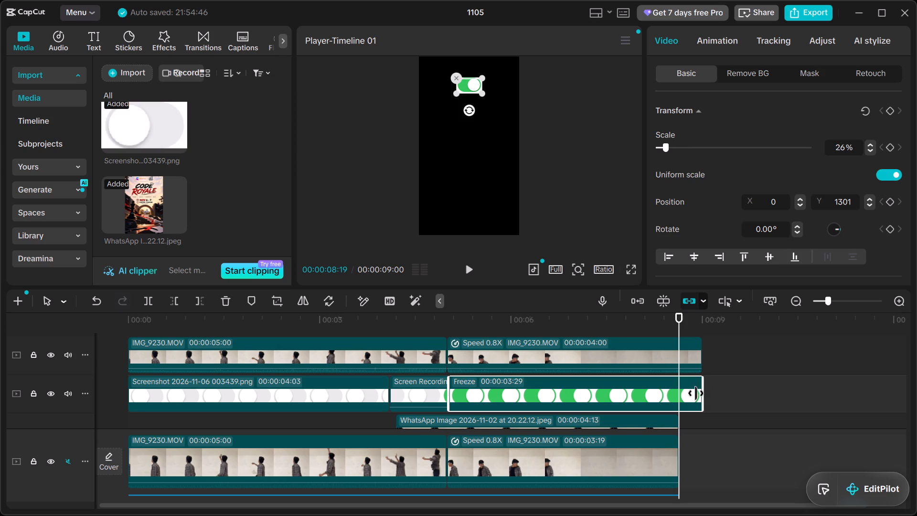
left_click_drag(696, 393, 677, 395)
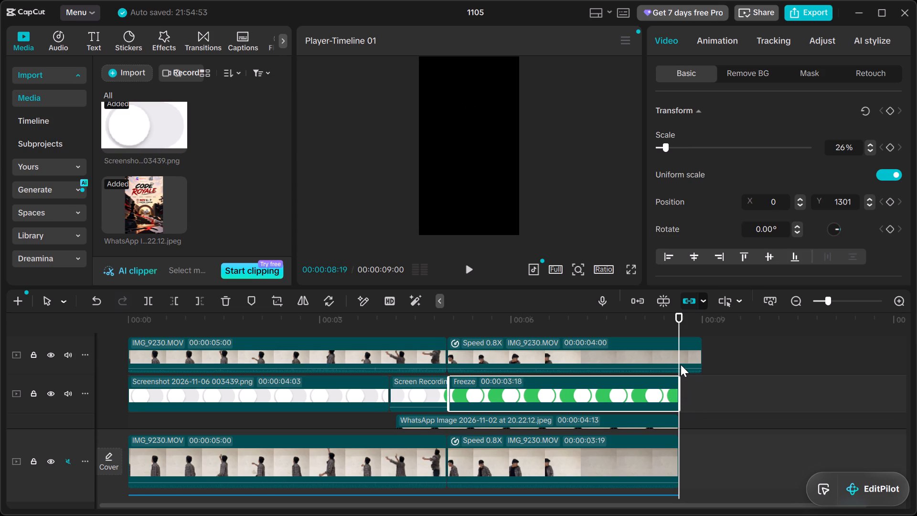
Trim the end of the slowed IMG_9230.MOV part on the overlay track above the toggle to 00:00:08:19, lasting 00:00:03:19.
left_click(681, 365)
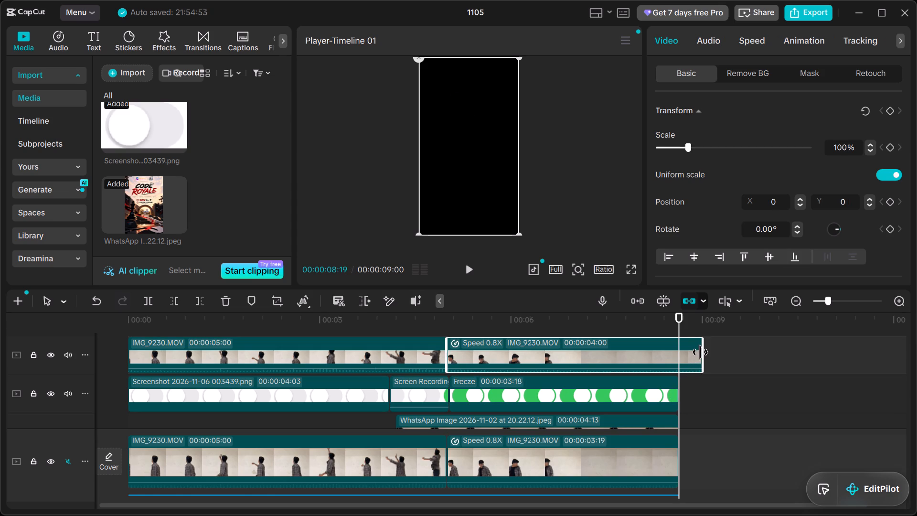
left_click_drag(704, 354, 684, 355)
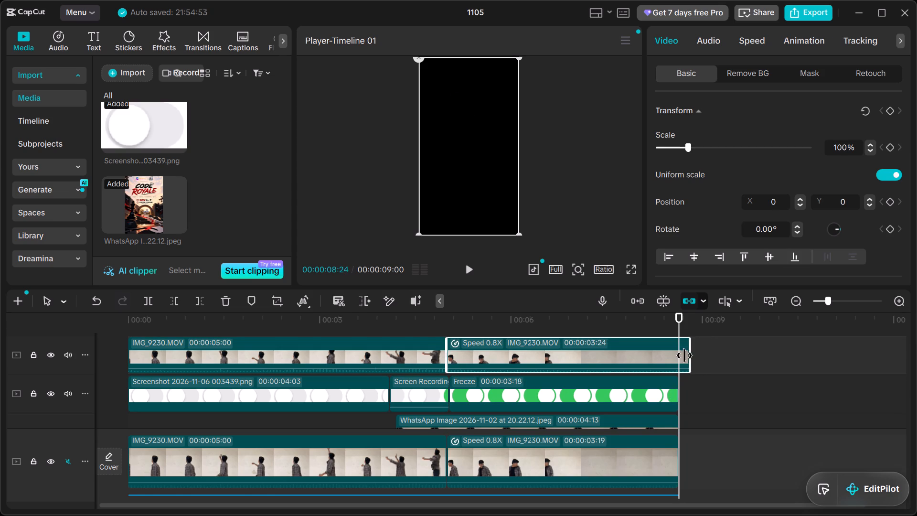
left_click_drag(684, 355, 676, 356)
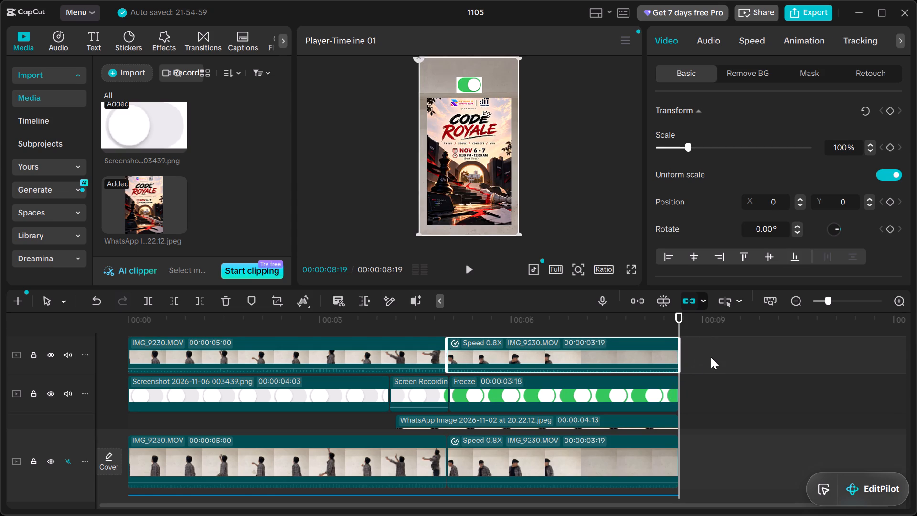
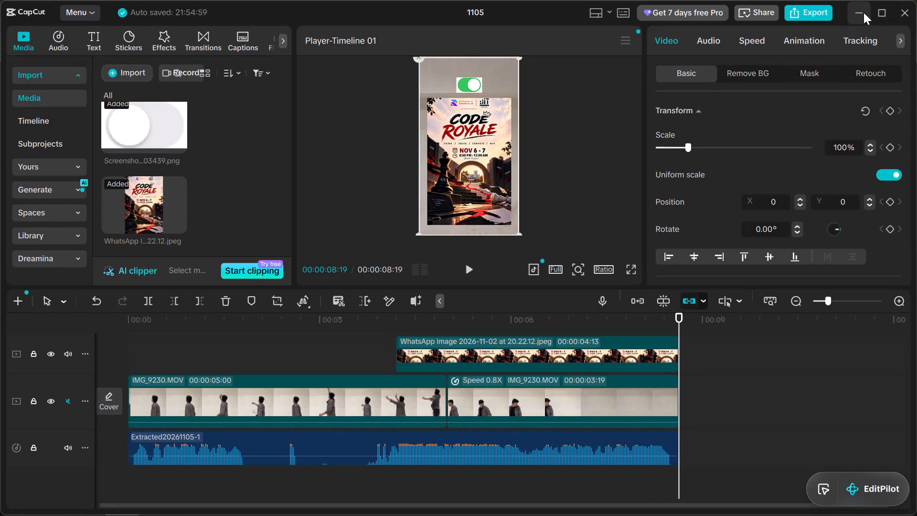
Close the 1105 project and return to the home screen.
left_click(903, 12)
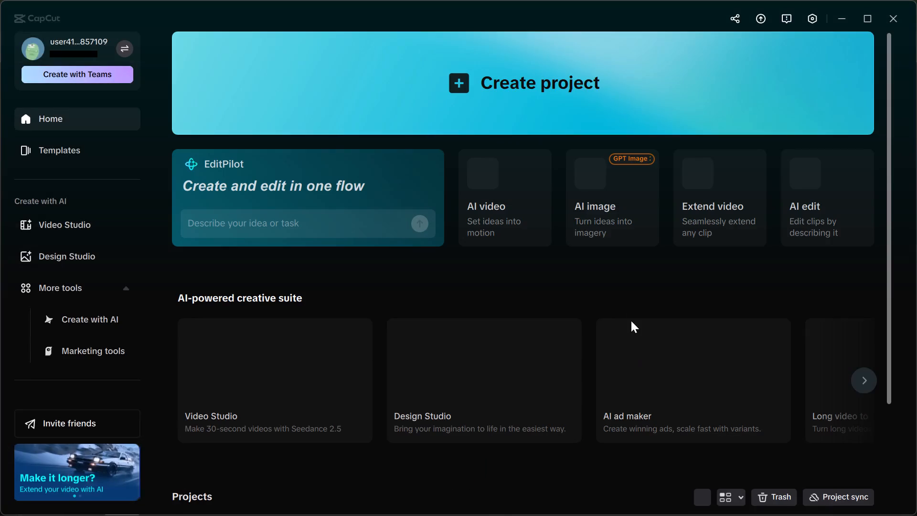
Upload project 1105 to the personal cloud space.
scroll(544, 256, "down", 6)
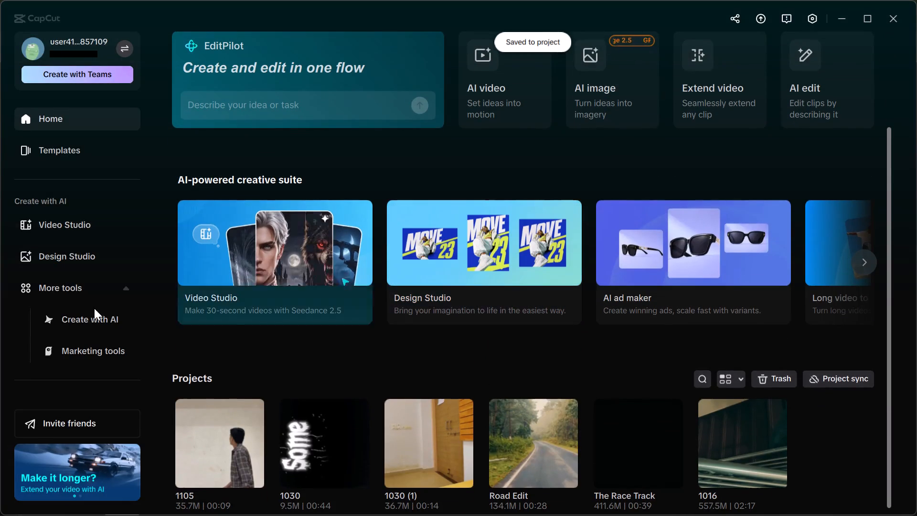
scroll(77, 290, "down", 4)
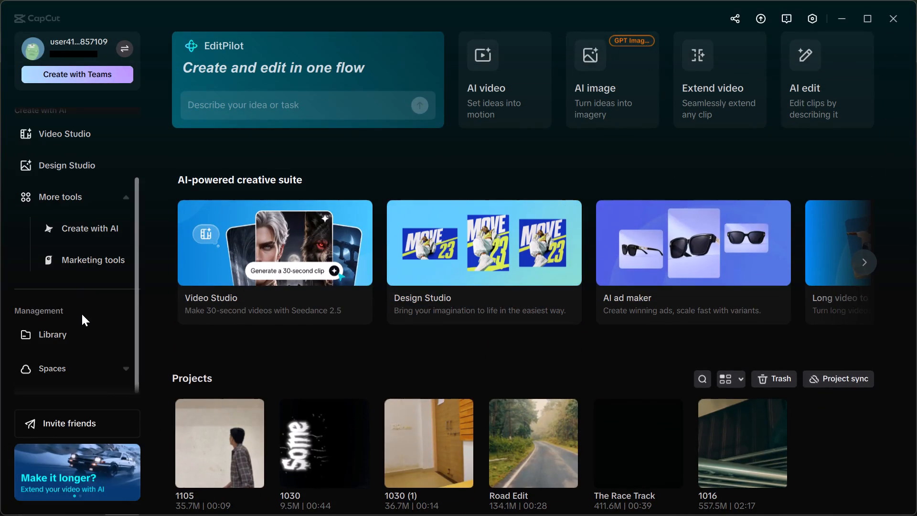
left_click(54, 367)
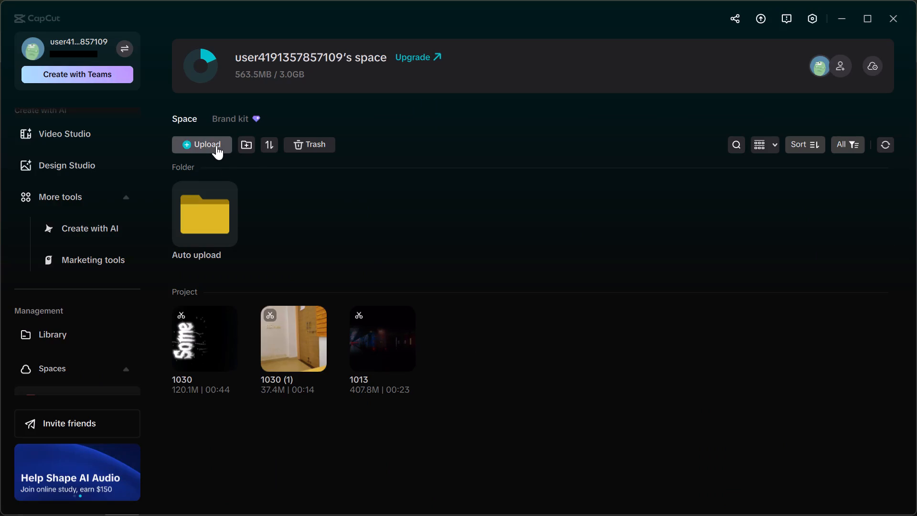
left_click(216, 145)
left_click(219, 164)
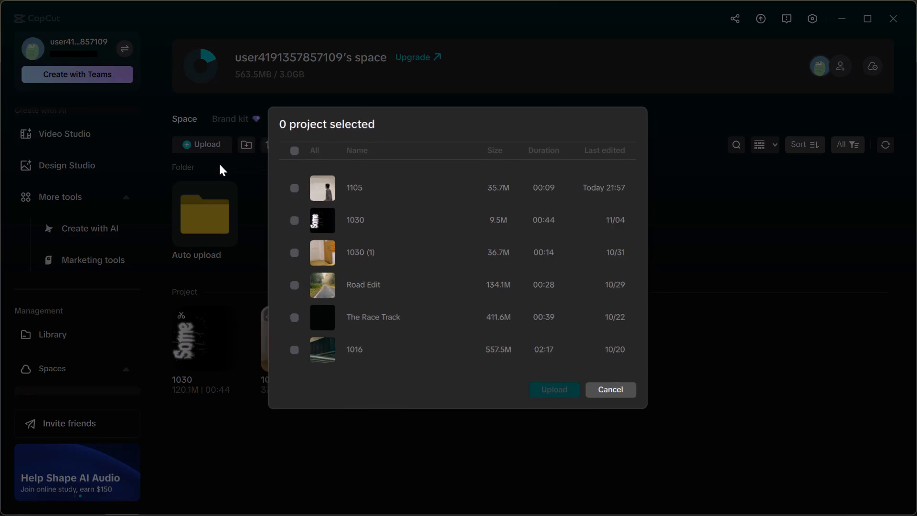
left_click(291, 192)
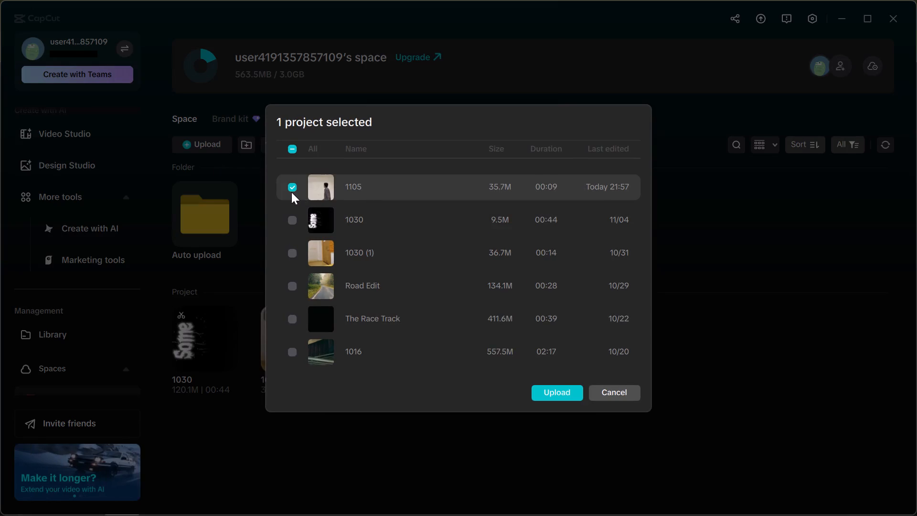
left_click(564, 396)
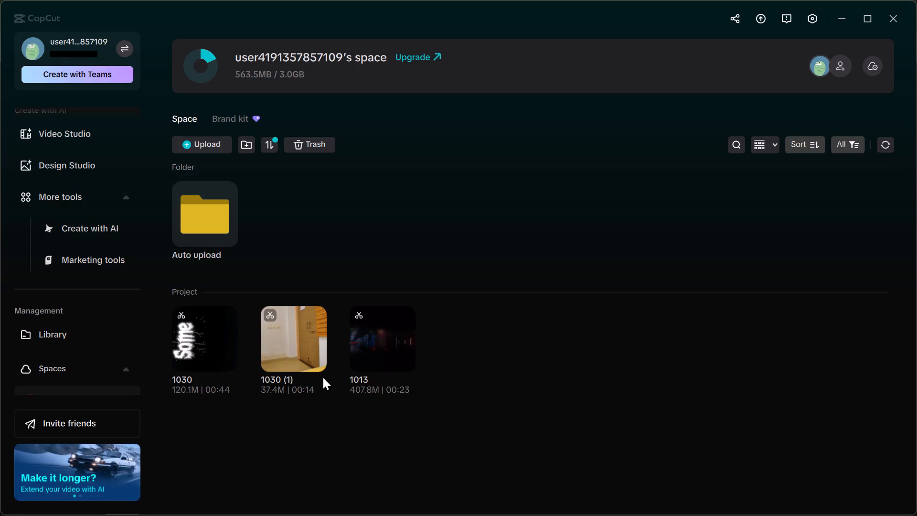
Delete project 1030 (1) from the personal cloud space.
left_click(317, 366)
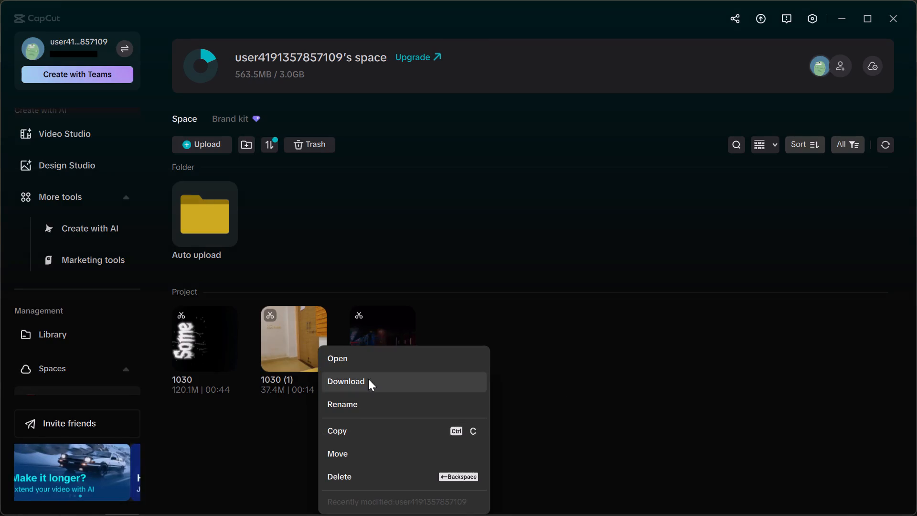
left_click(404, 485)
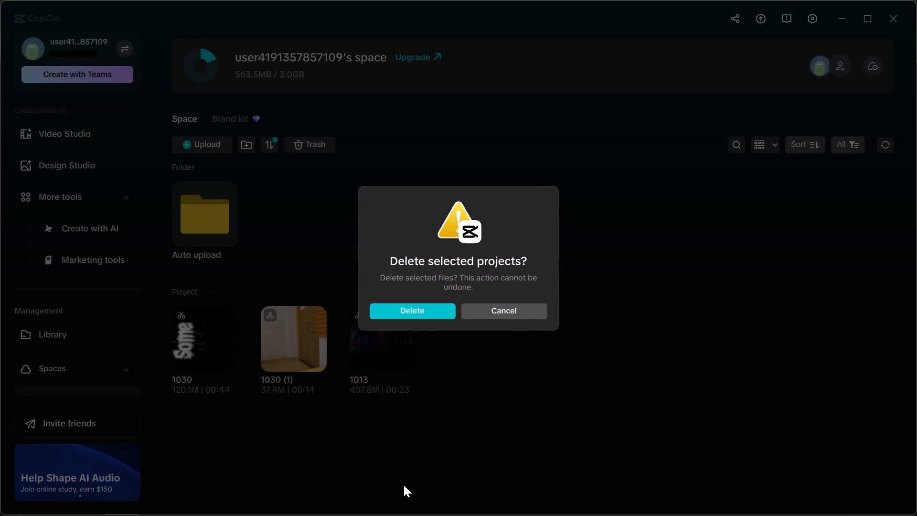
left_click(416, 309)
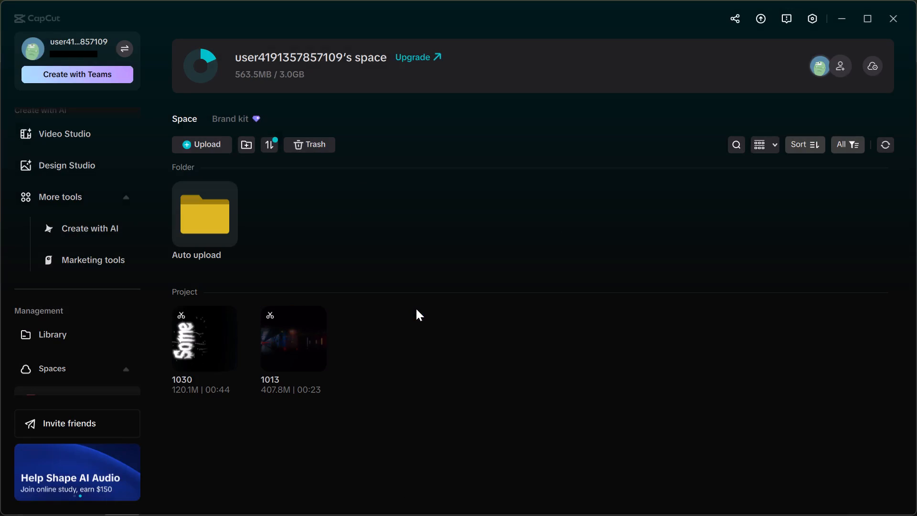
left_click(445, 211)
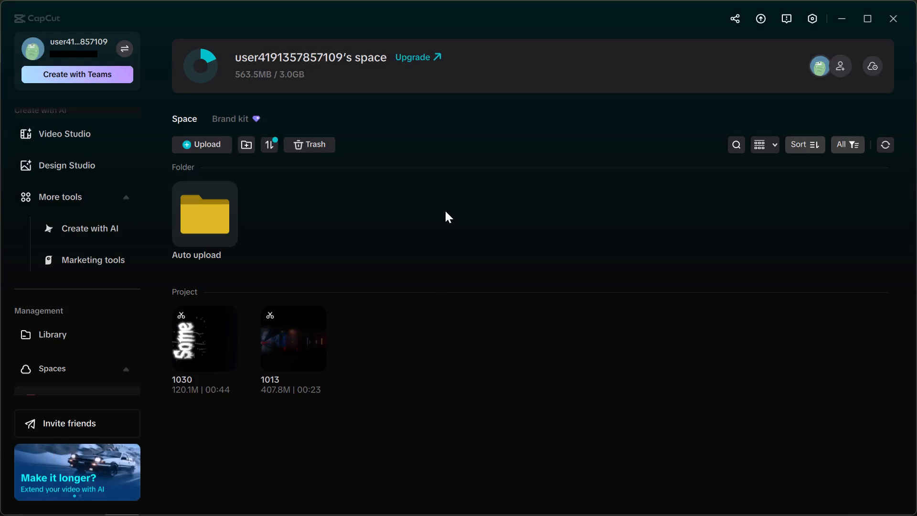
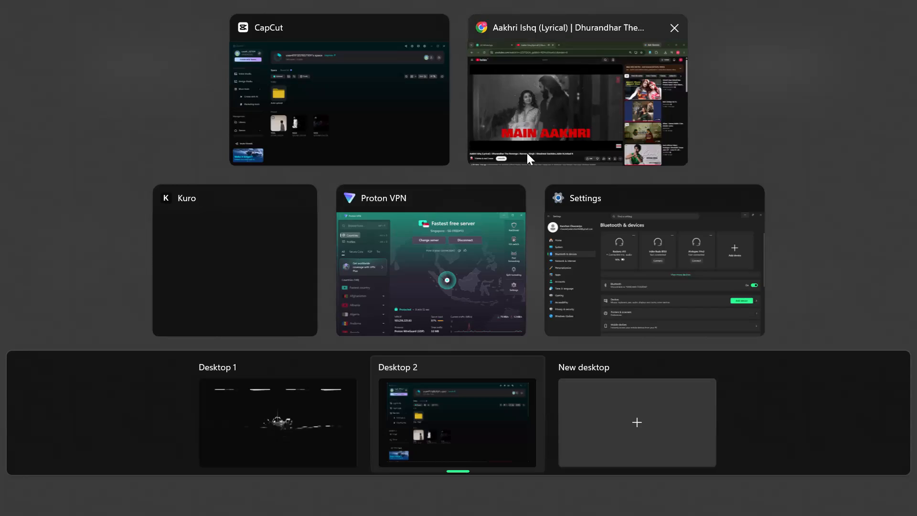
Switch to YouTube in Chrome and browse the recommended videos listed beside the playing Aakhri Ishq song.
left_click(527, 153)
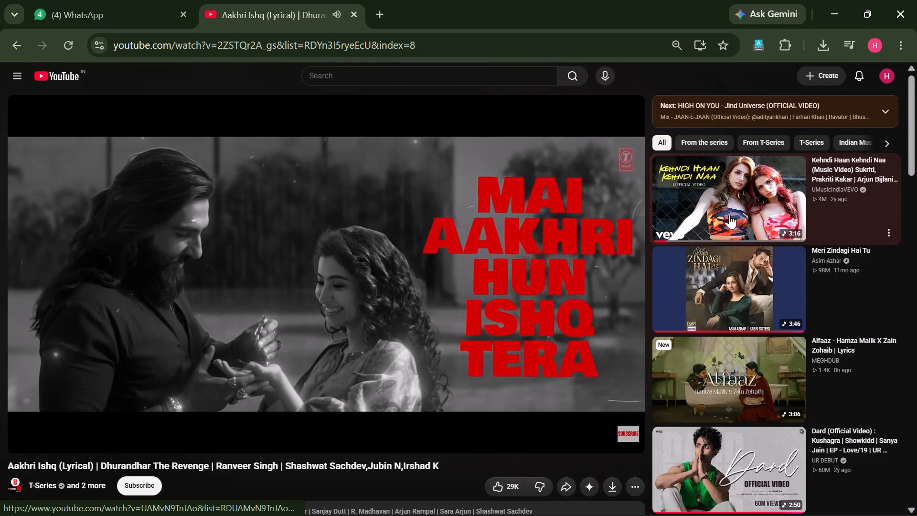
scroll(737, 327, "down", 6)
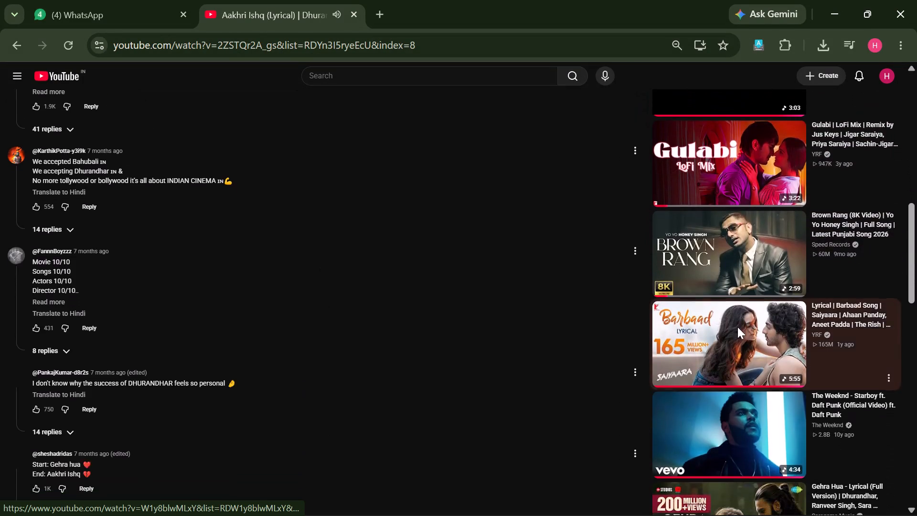
scroll(737, 327, "down", 6)
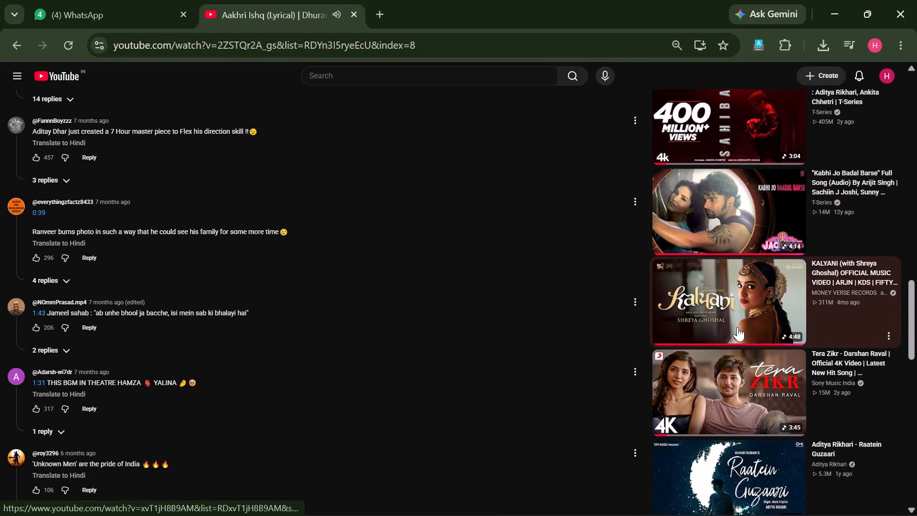
scroll(737, 327, "down", 5)
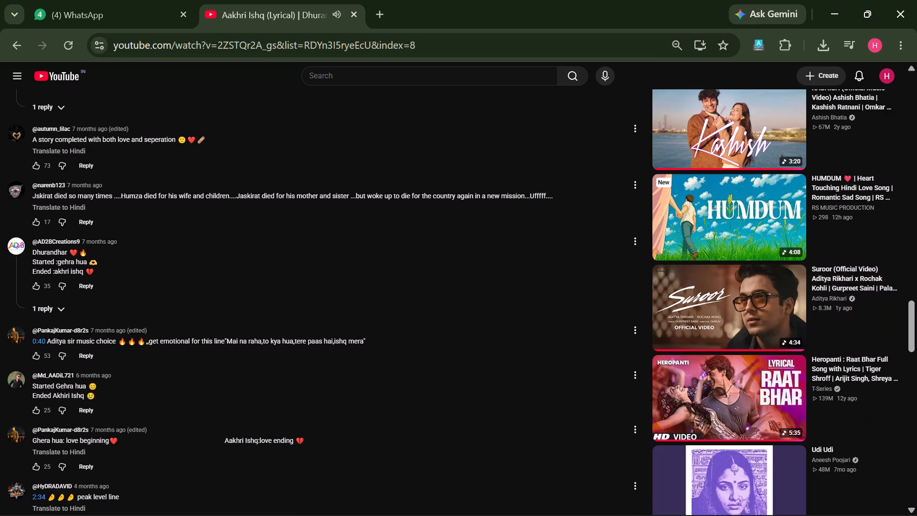
Search YouTube for "kabhi na kabhi" and play the MITRAZ official music video from the results.
left_click(456, 83)
type("kabhi")
key("space")
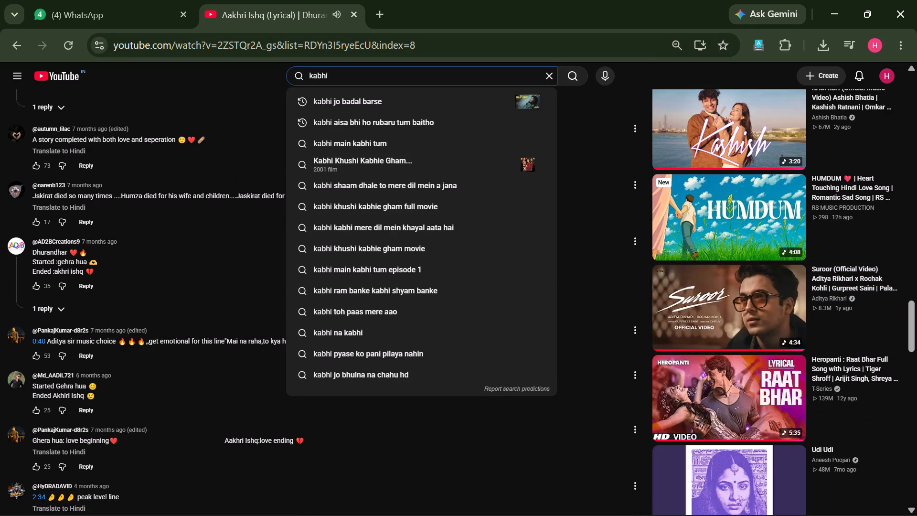
type("na")
key("space")
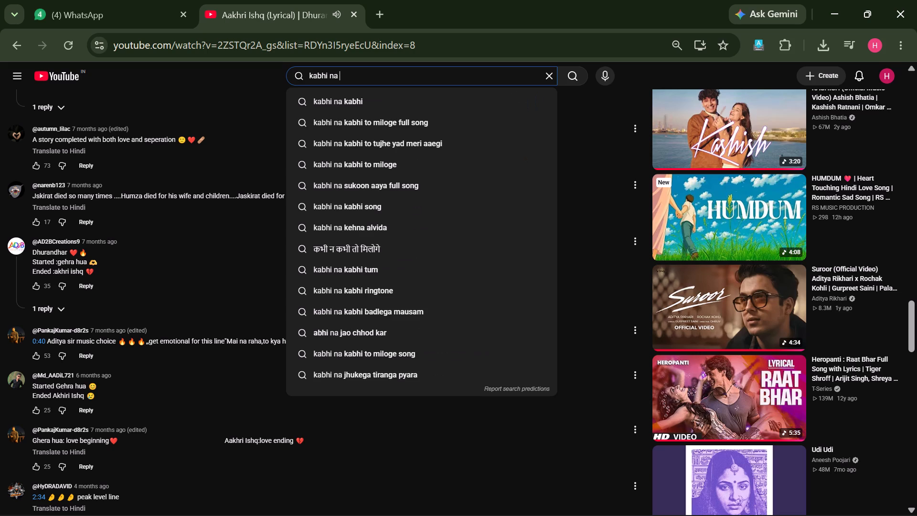
key("Down")
key("Return")
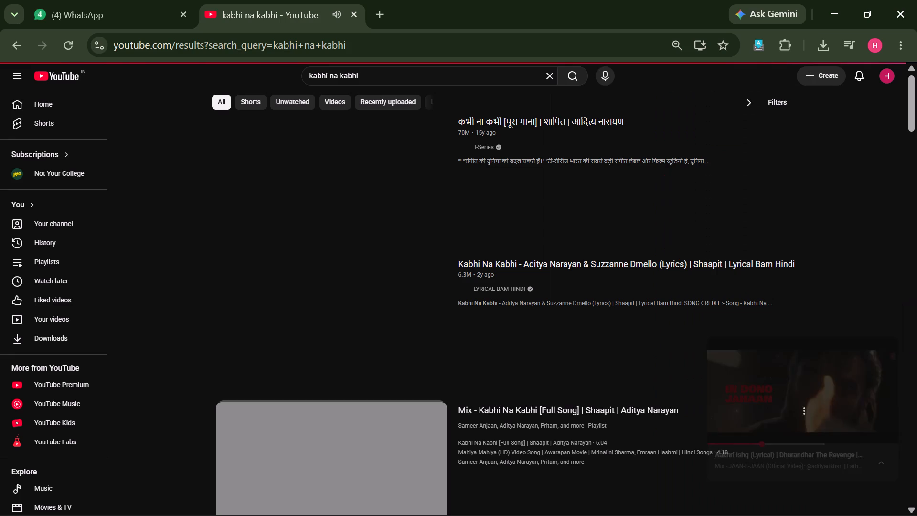
scroll(331, 299, "down", 6)
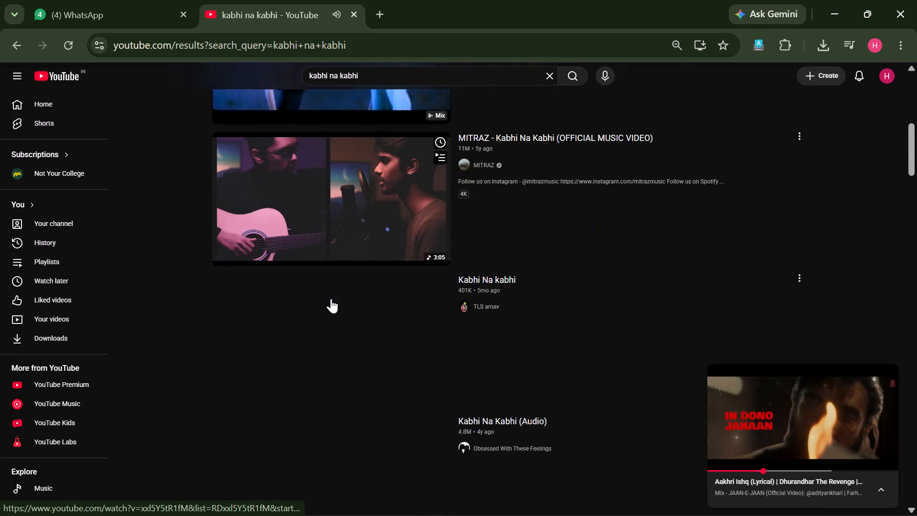
left_click(377, 177)
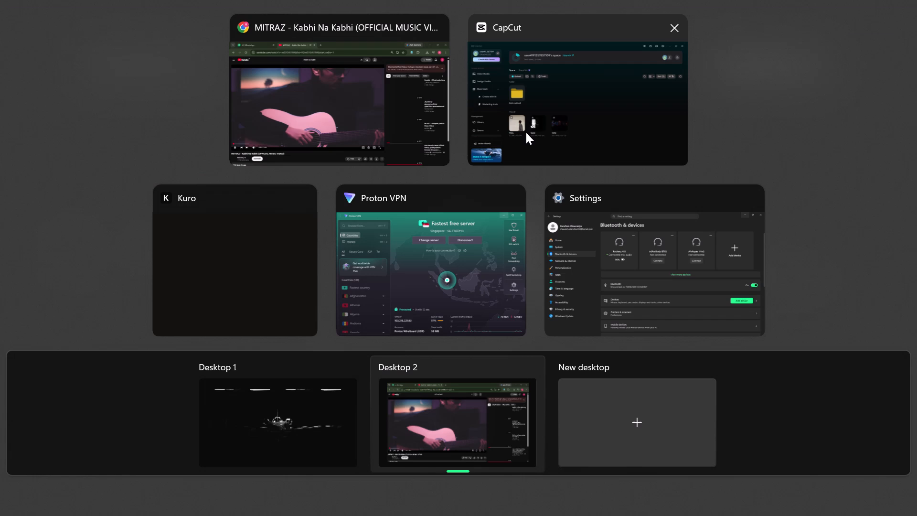
Switch back to CapCut, go from the cloud space to the home screen, and open project 1105.
left_click(533, 128)
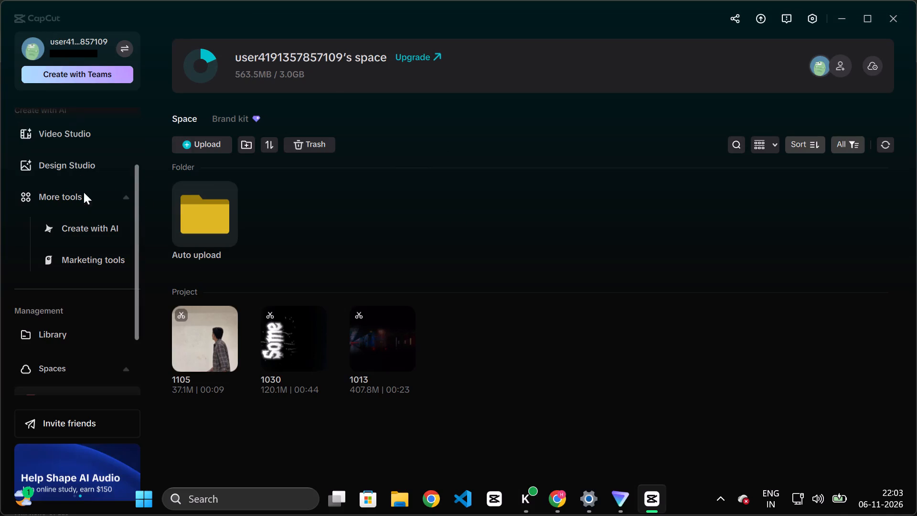
scroll(110, 258, "up", 2)
left_click_drag(107, 104, 107, 105)
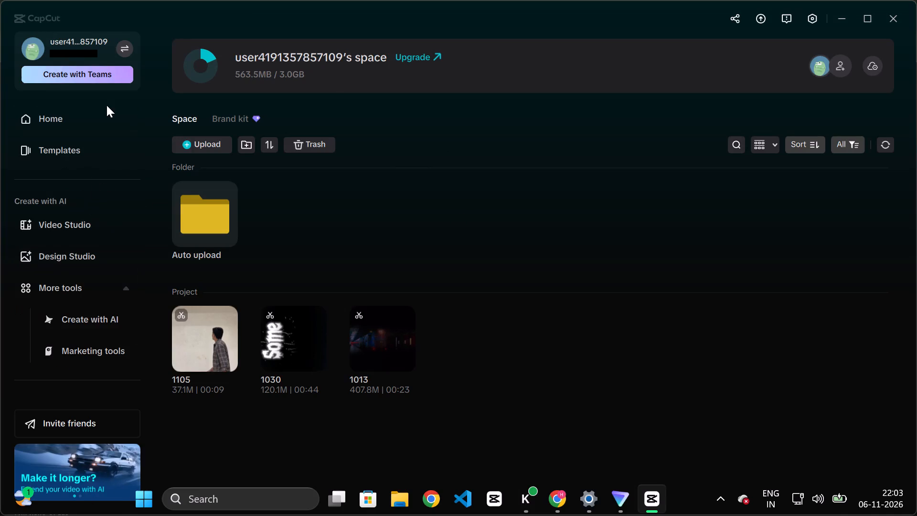
left_click_drag(107, 105, 107, 108)
left_click(107, 108)
scroll(376, 311, "down", 3)
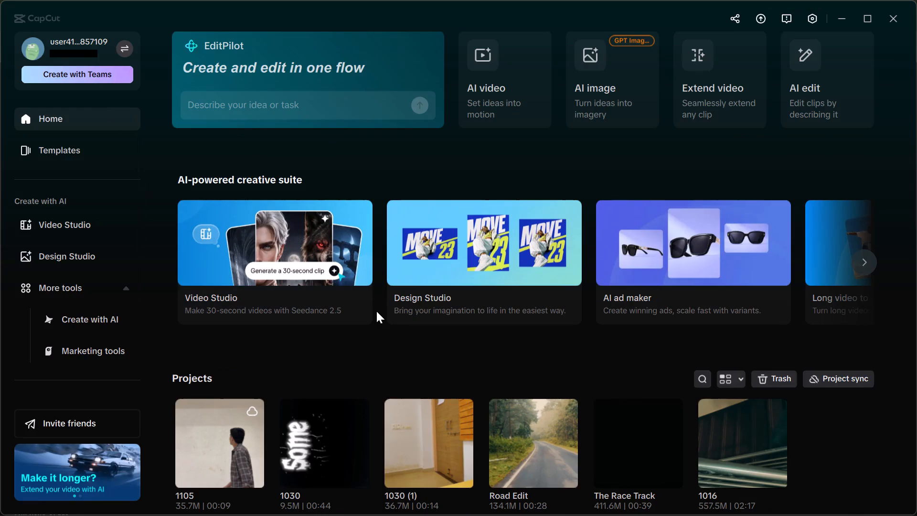
left_click(192, 451)
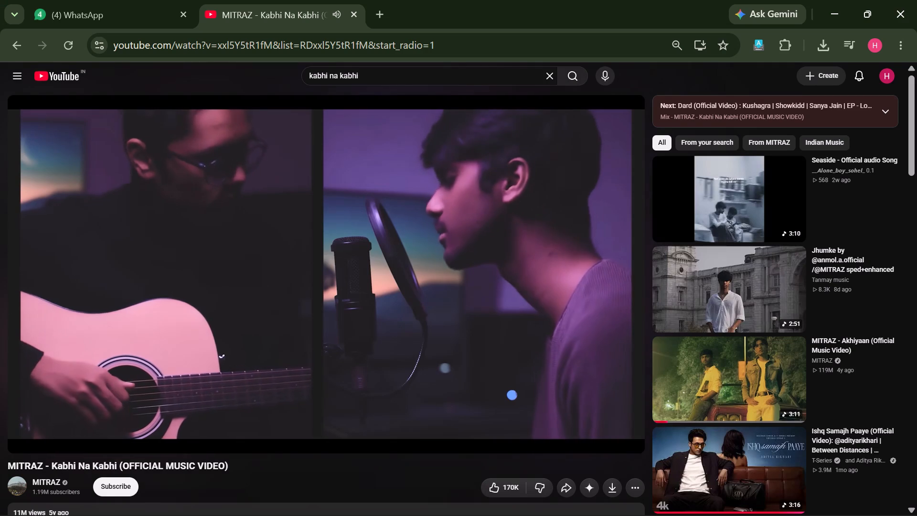
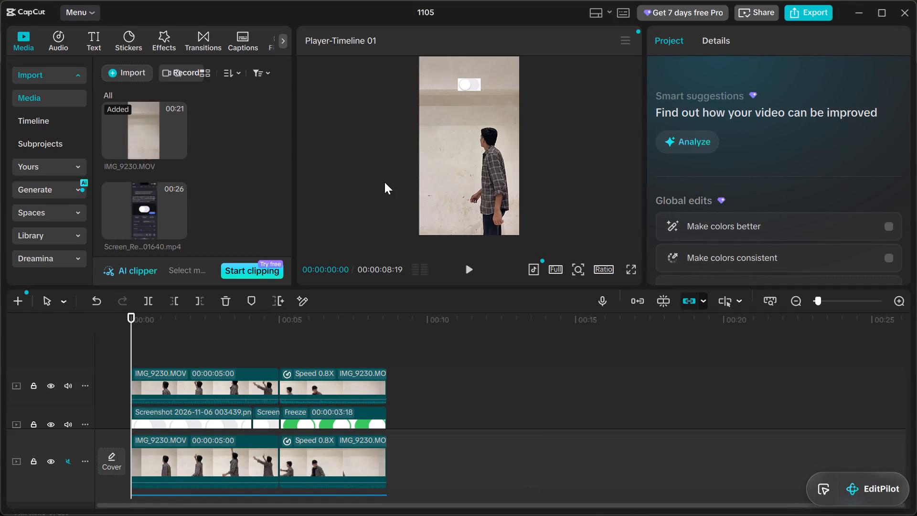
Close project 1105 to return to the home screen and bring up the list of saved projects.
left_click(906, 13)
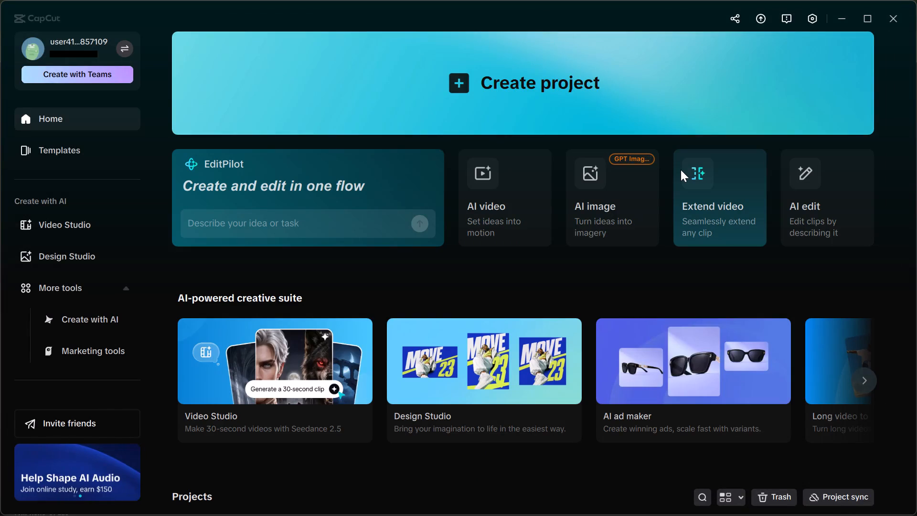
scroll(559, 269, "down", 4)
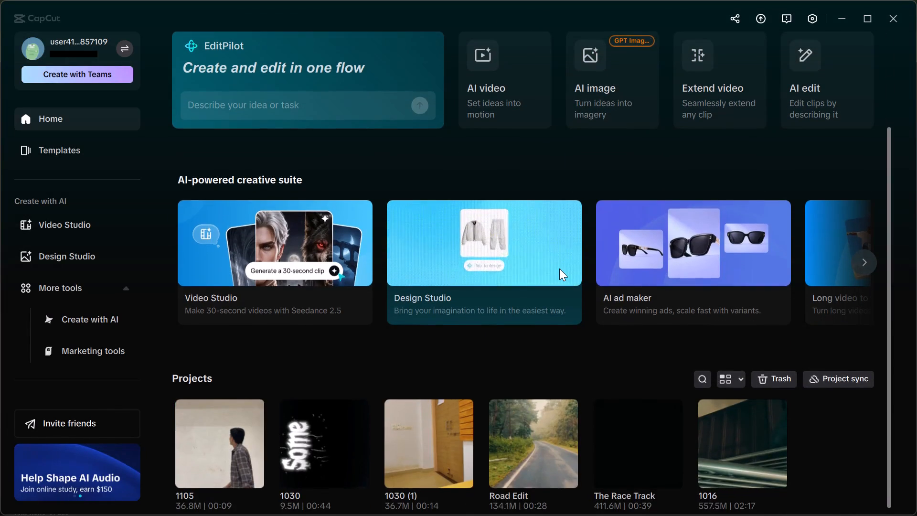
scroll(559, 269, "down", 3)
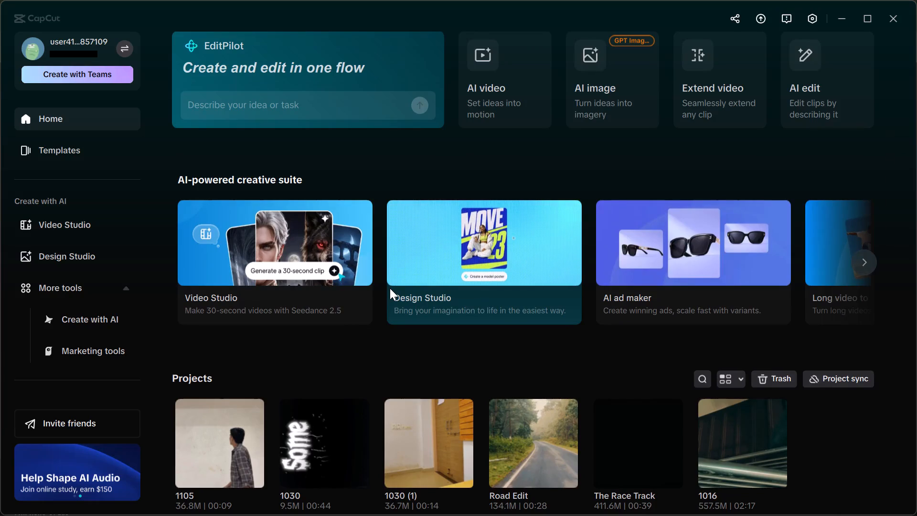